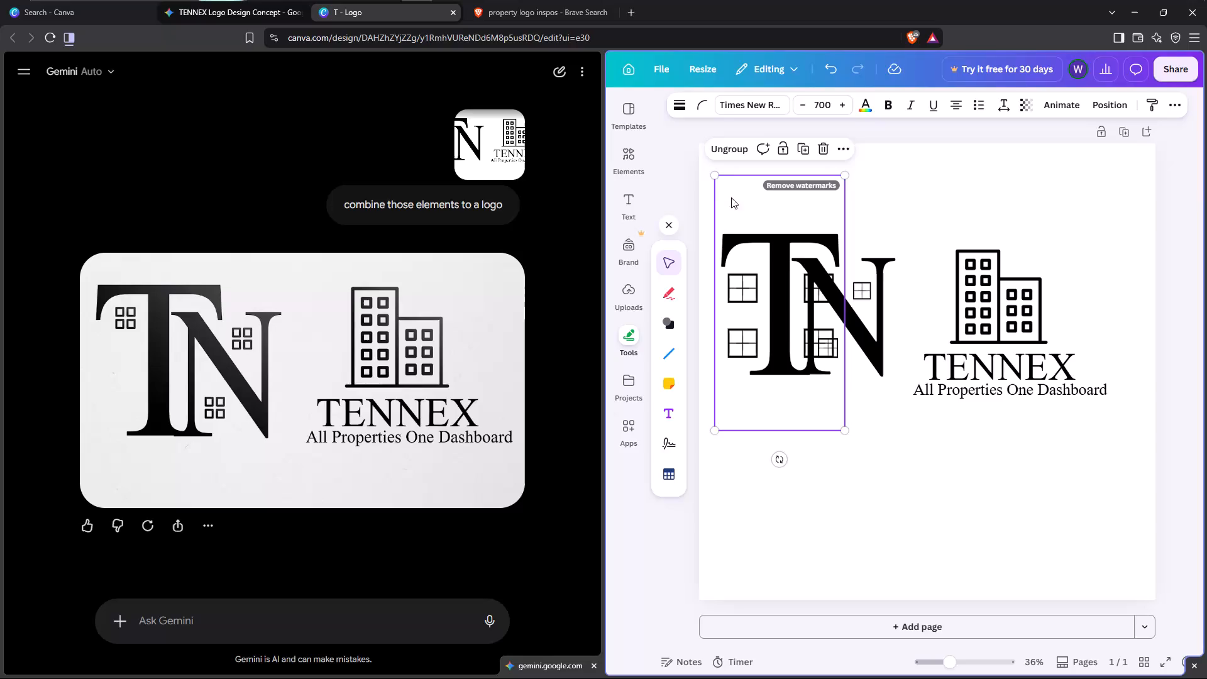
# Unsplit the browser tabs so the logo design fills the whole window.
pyautogui.click(72, 41)
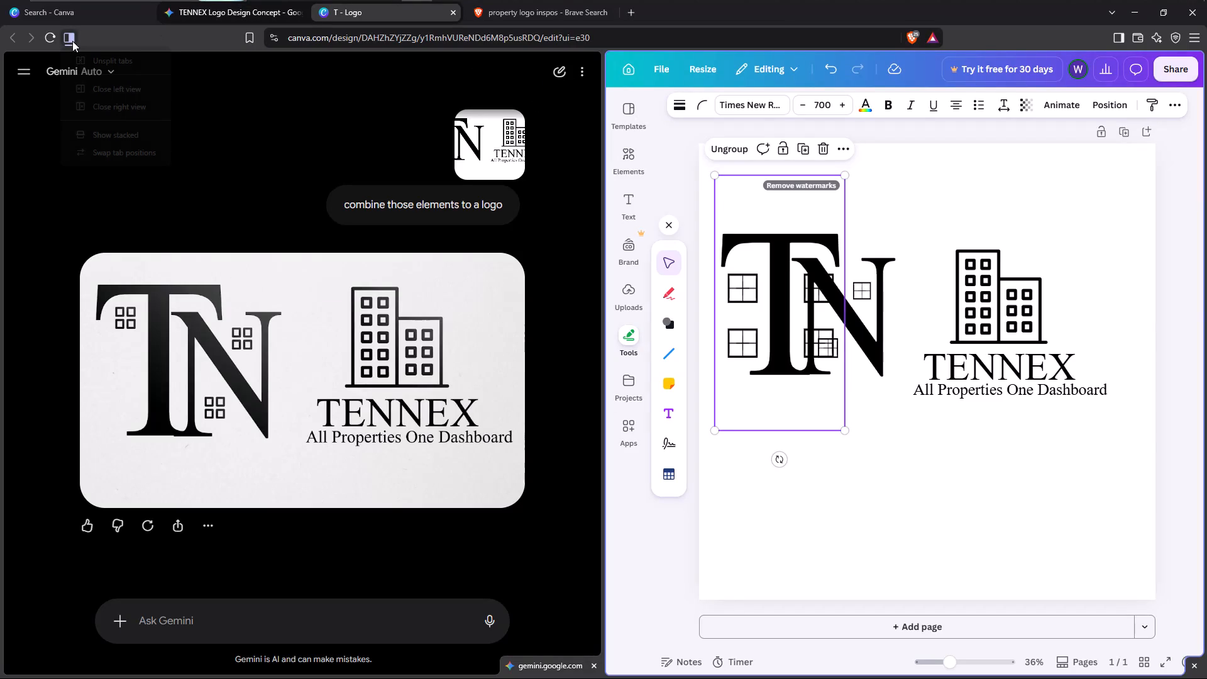
pyautogui.click(80, 53)
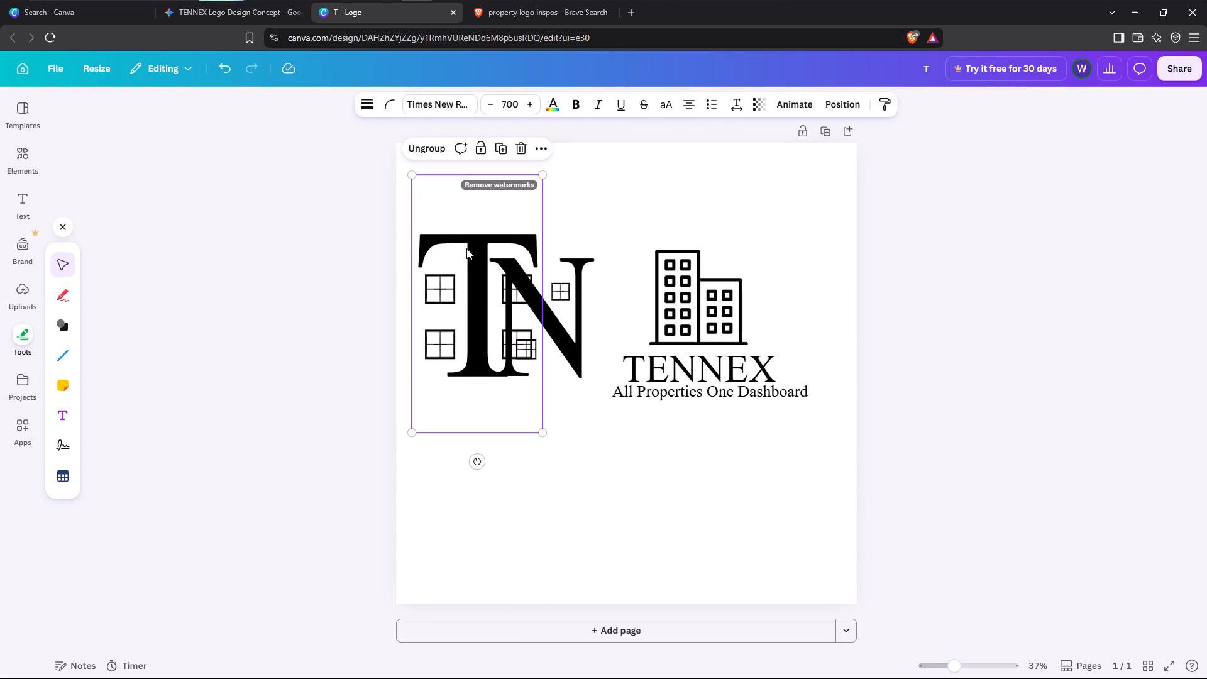
# Delete the overlapping T and N letter groups together with their window graphics.
pyautogui.click(619, 463)
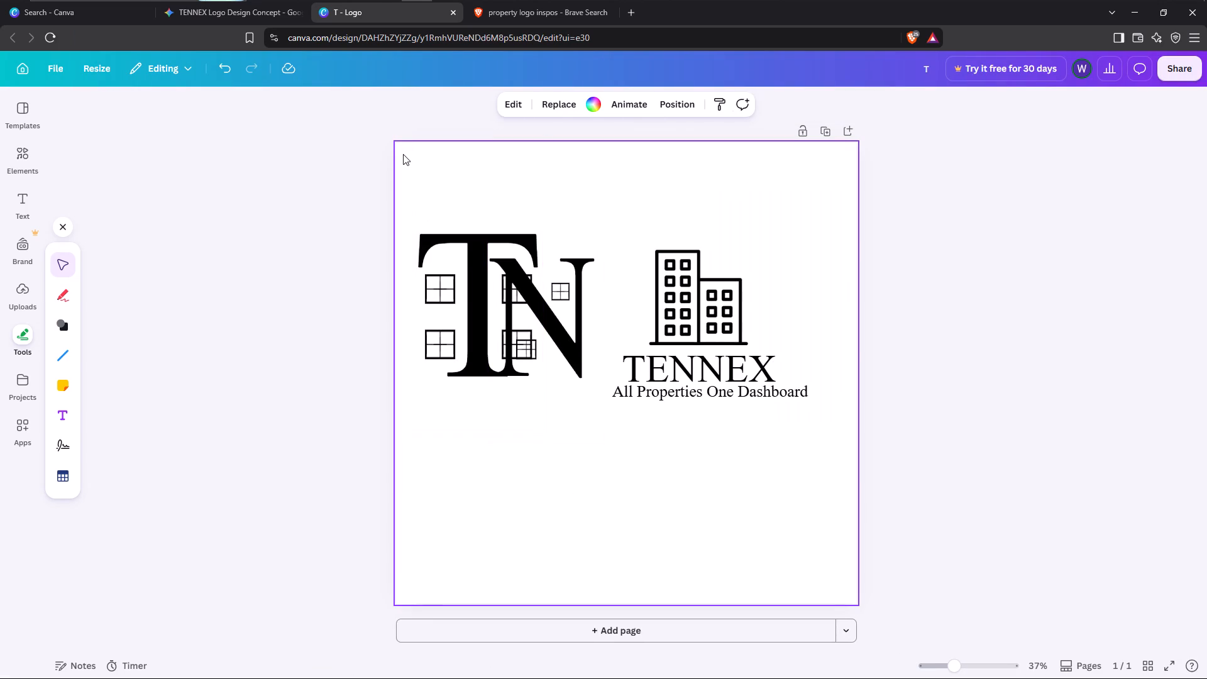
pyautogui.moveTo(403, 155); pyautogui.dragTo(547, 350)
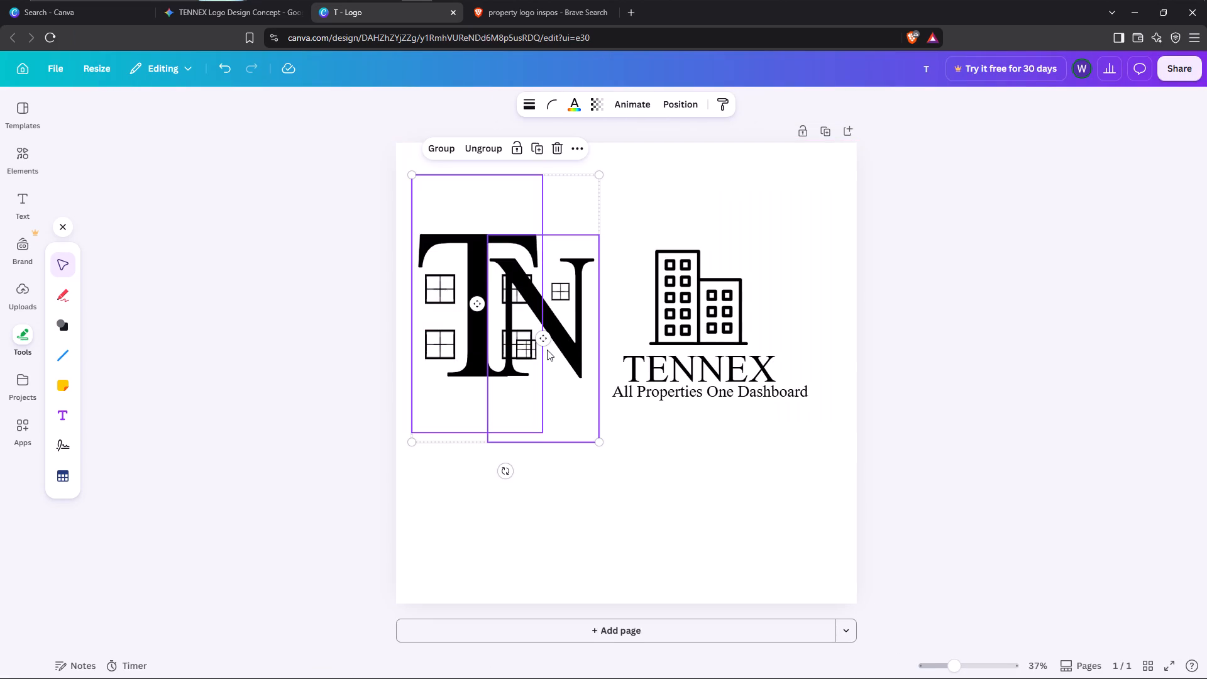
pyautogui.press('Delete')
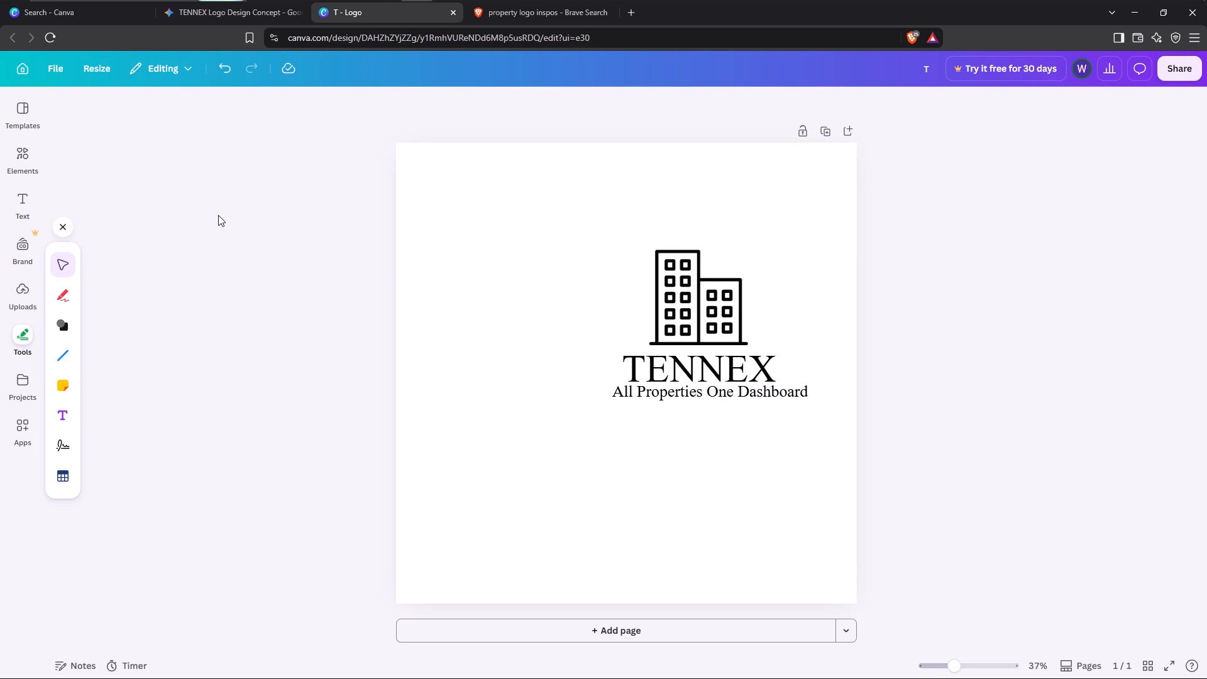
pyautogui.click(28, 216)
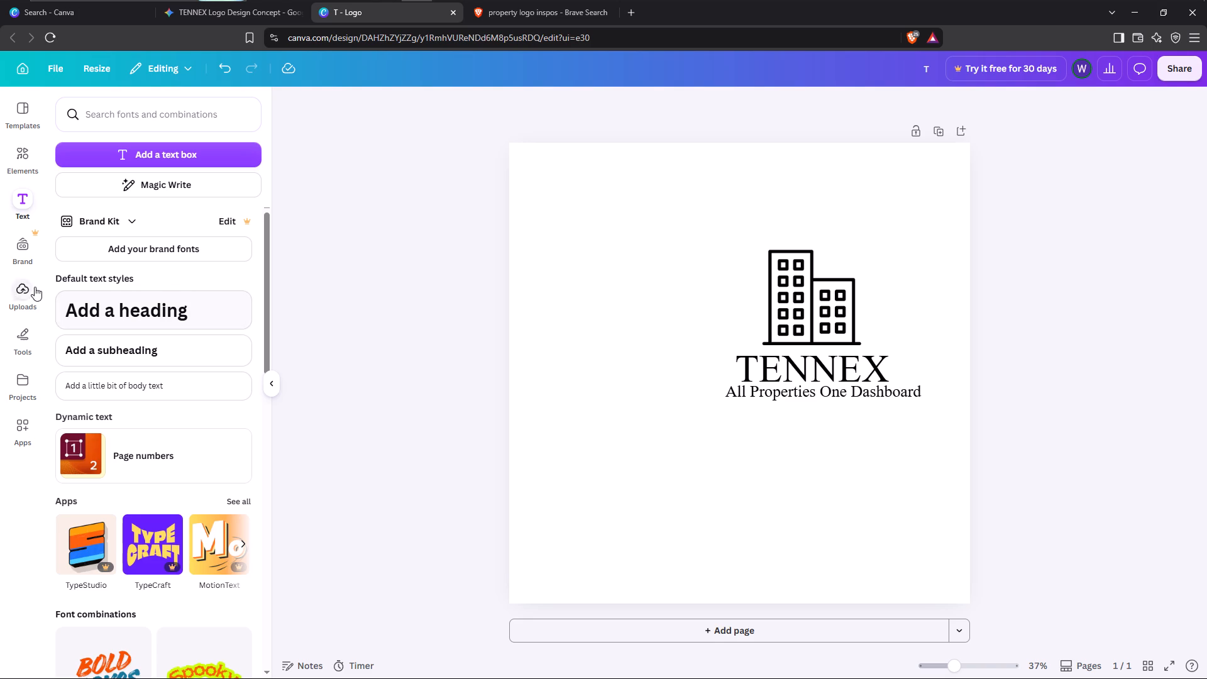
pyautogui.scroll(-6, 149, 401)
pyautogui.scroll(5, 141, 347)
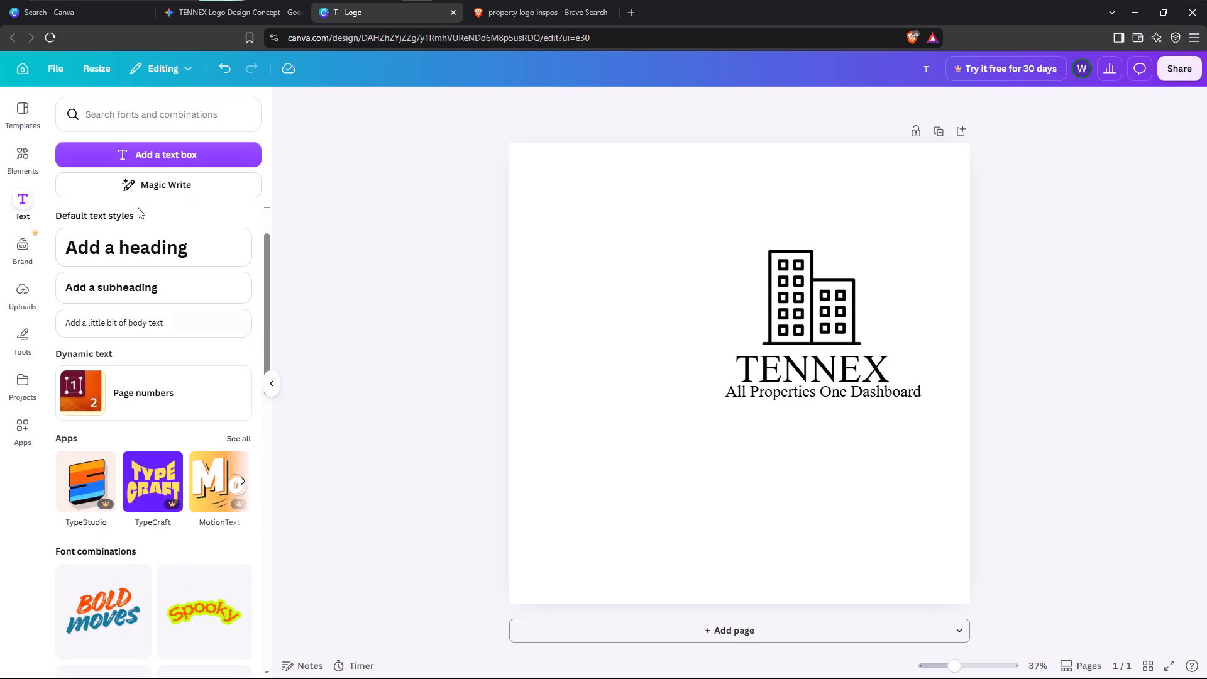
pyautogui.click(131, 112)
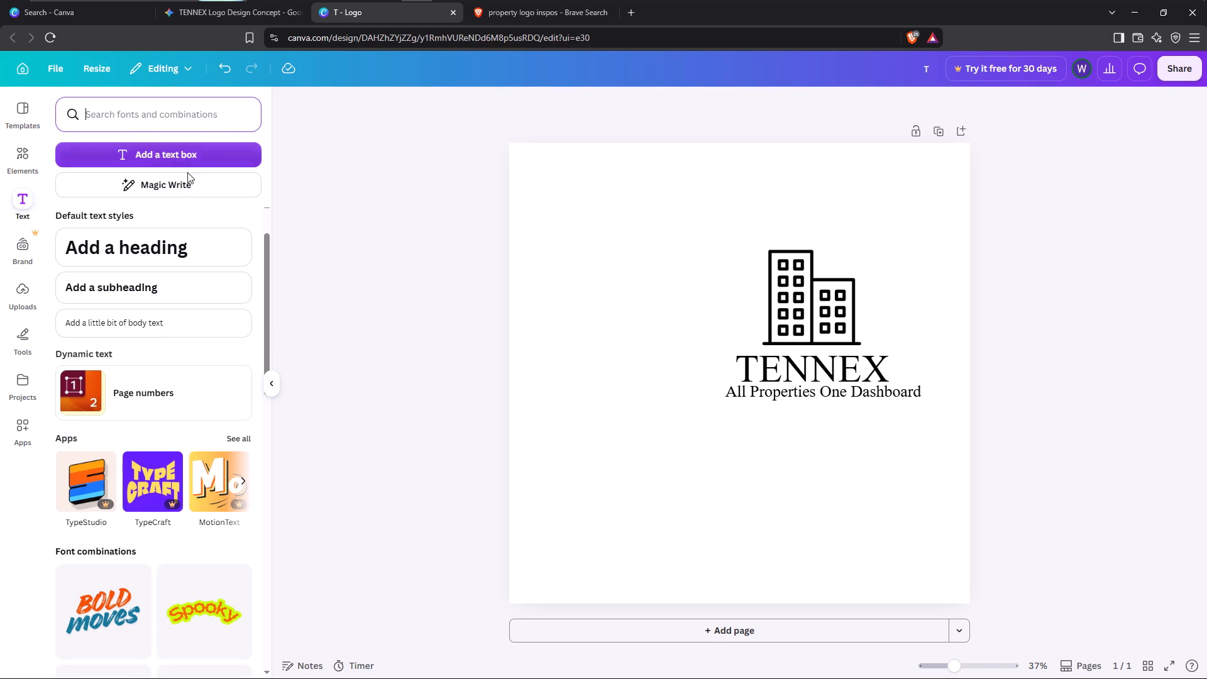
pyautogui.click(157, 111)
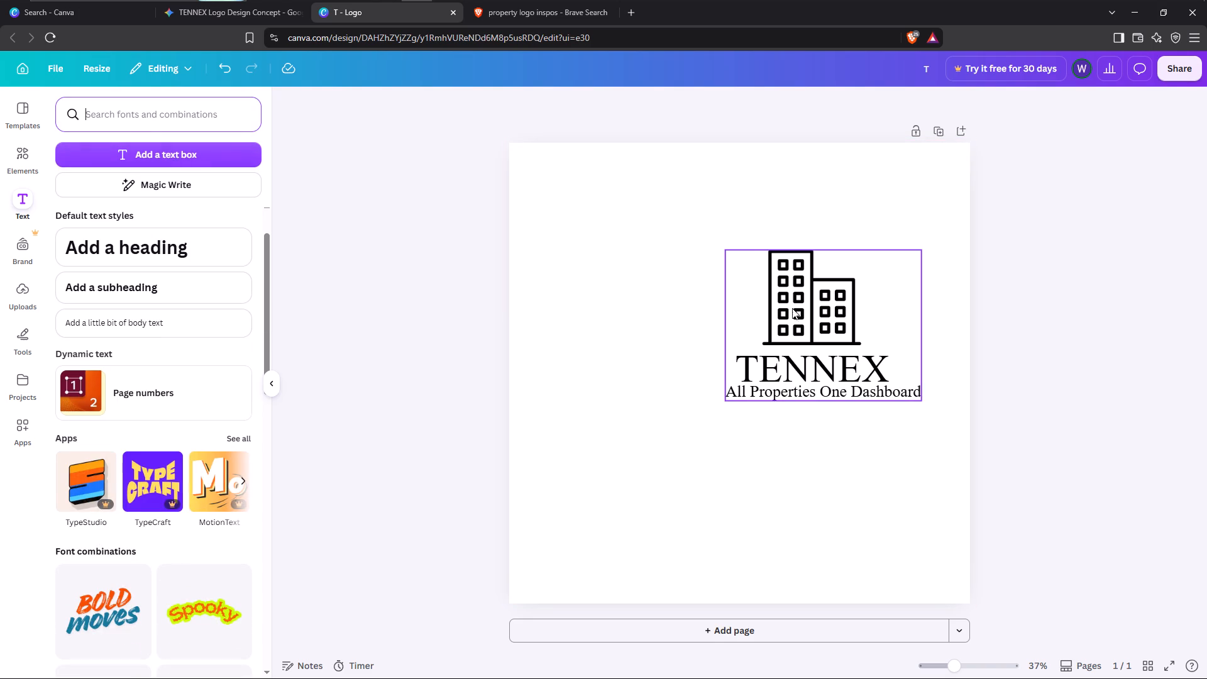
# Move the TENNEX building logo group to the page's horizontal centre, slightly above the middle.
pyautogui.moveTo(803, 316); pyautogui.dragTo(702, 299)
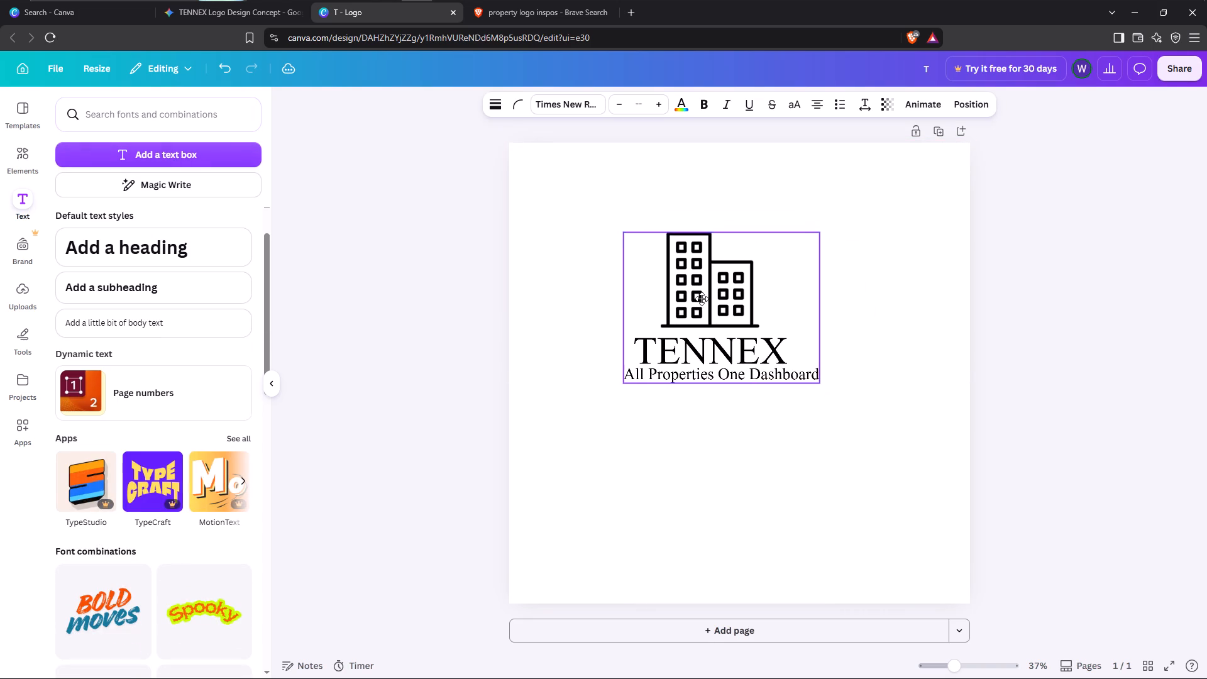
pyautogui.moveTo(702, 299); pyautogui.dragTo(720, 320)
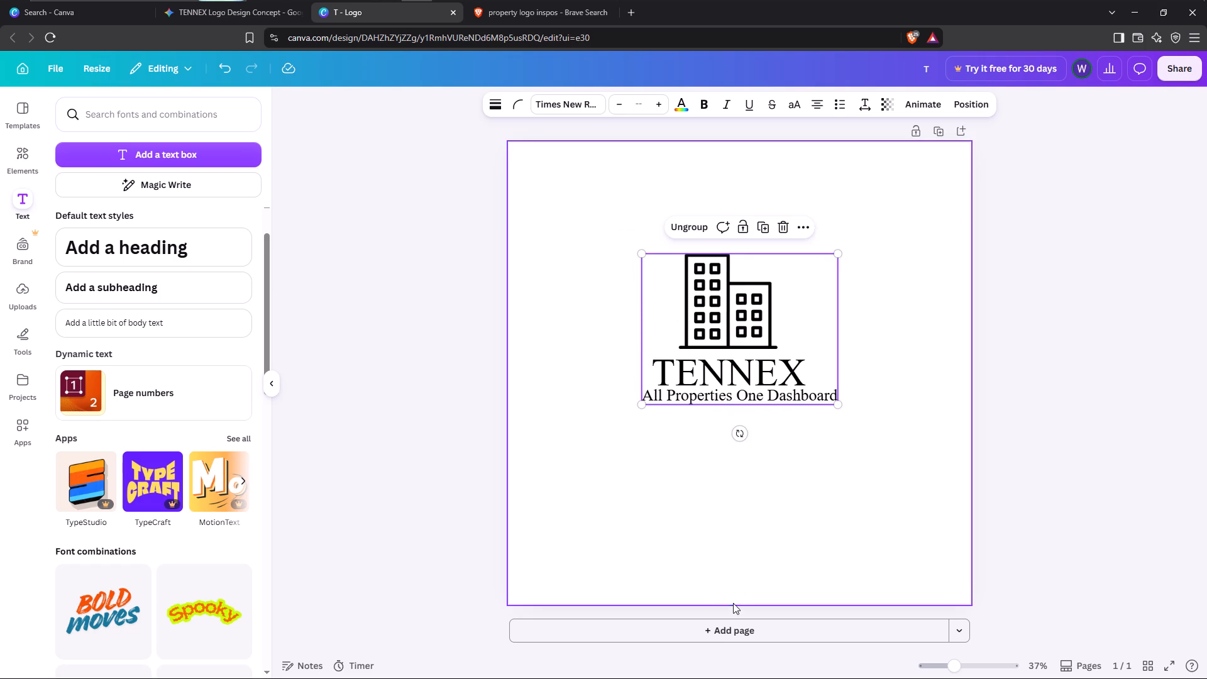
# Add a blank second page to the design.
pyautogui.click(732, 629)
pyautogui.scroll(-4, 463, 377)
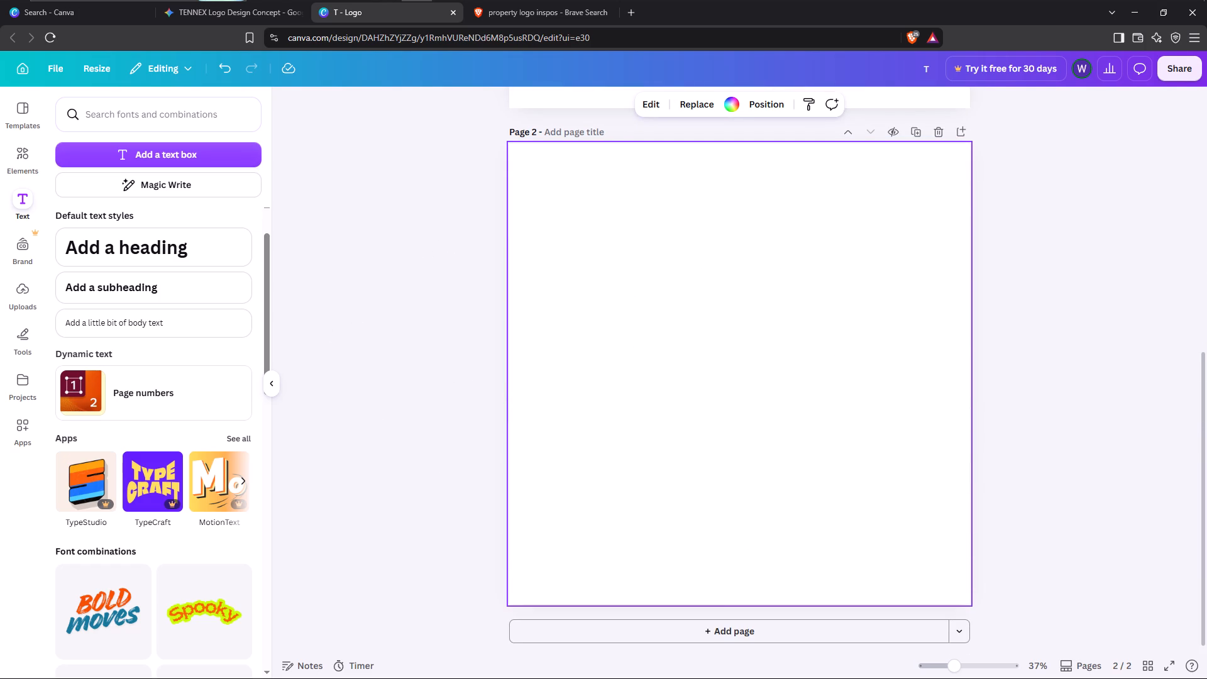
# Search the elements for "t" and place the serif capital T frame with a flat base in the upper-left area of page 2.
pyautogui.click(36, 156)
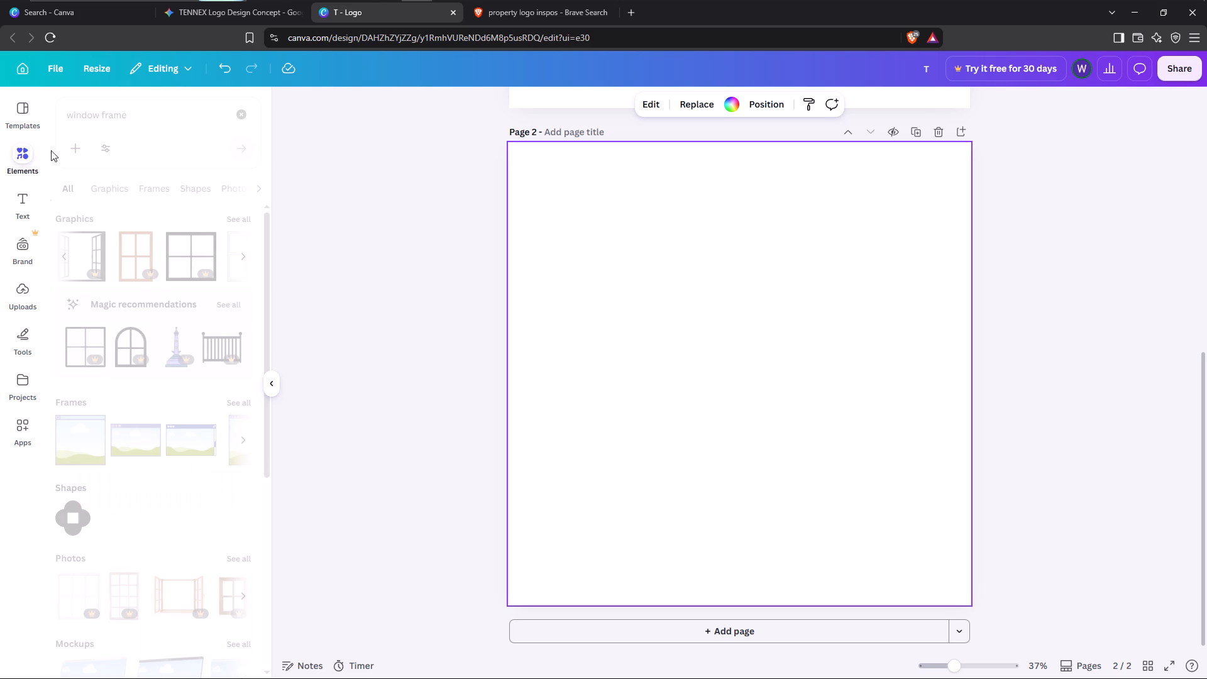
pyautogui.moveTo(143, 123); pyautogui.dragTo(60, 112)
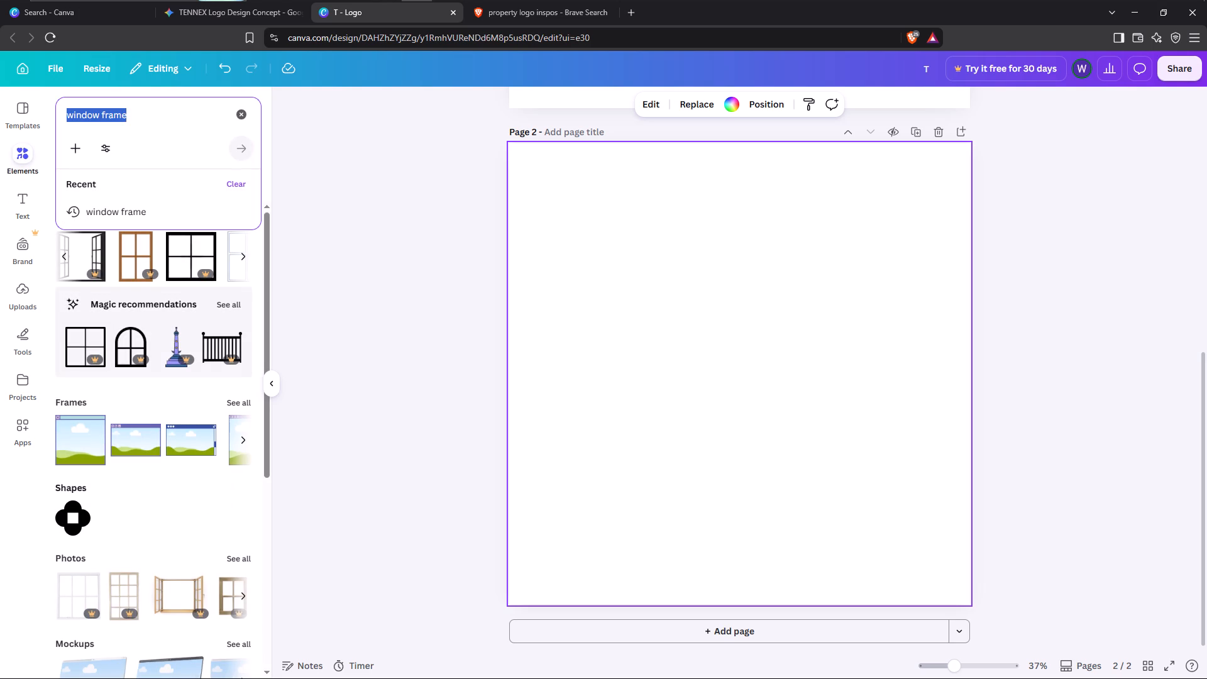
pyautogui.press('t')
pyautogui.press('Return')
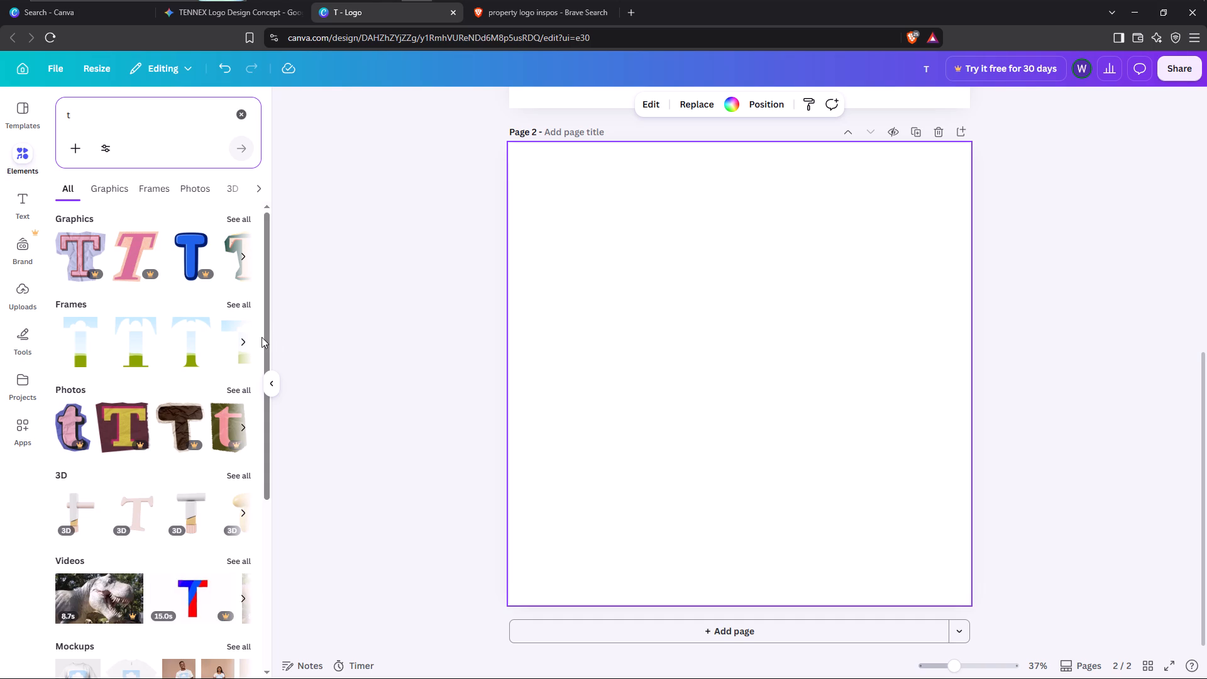
pyautogui.click(243, 342)
pyautogui.click(243, 342)
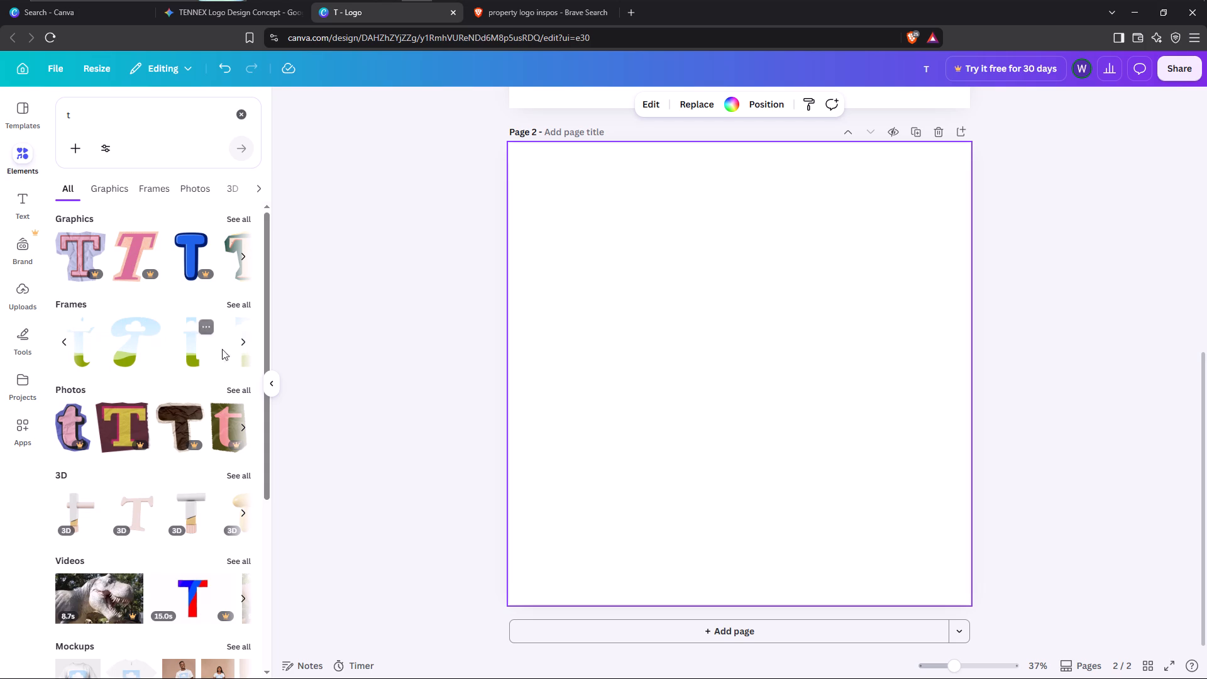
pyautogui.click(244, 346)
pyautogui.click(239, 346)
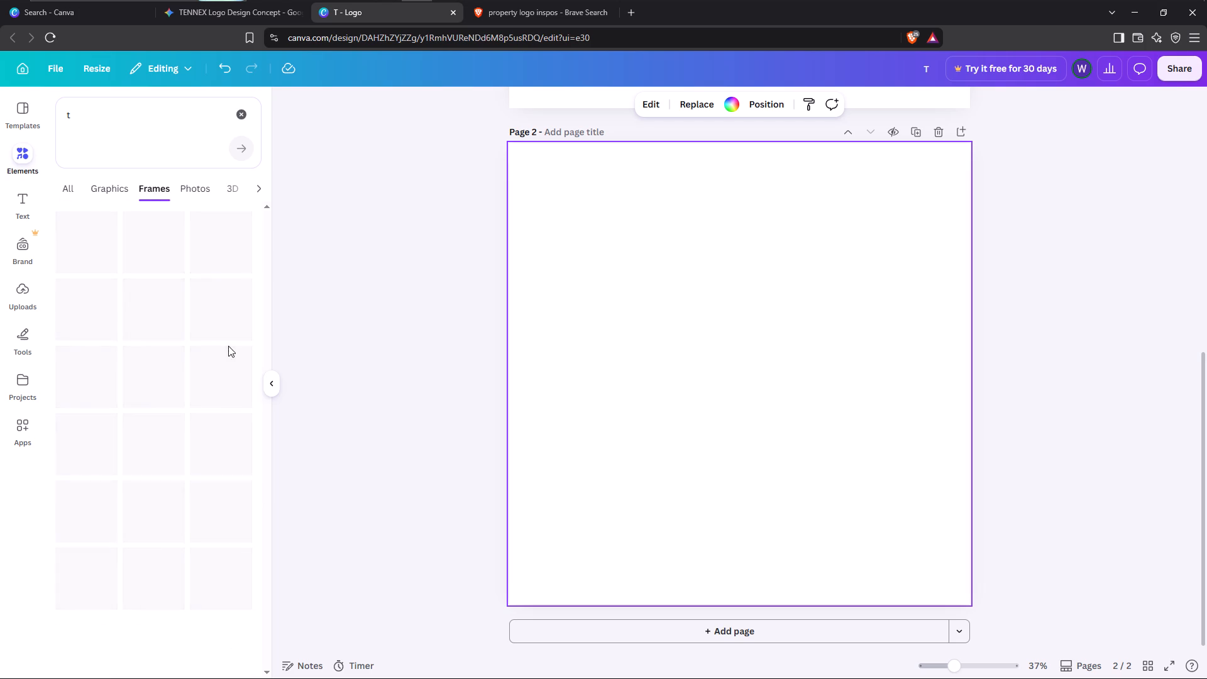
pyautogui.scroll(-3, 216, 377)
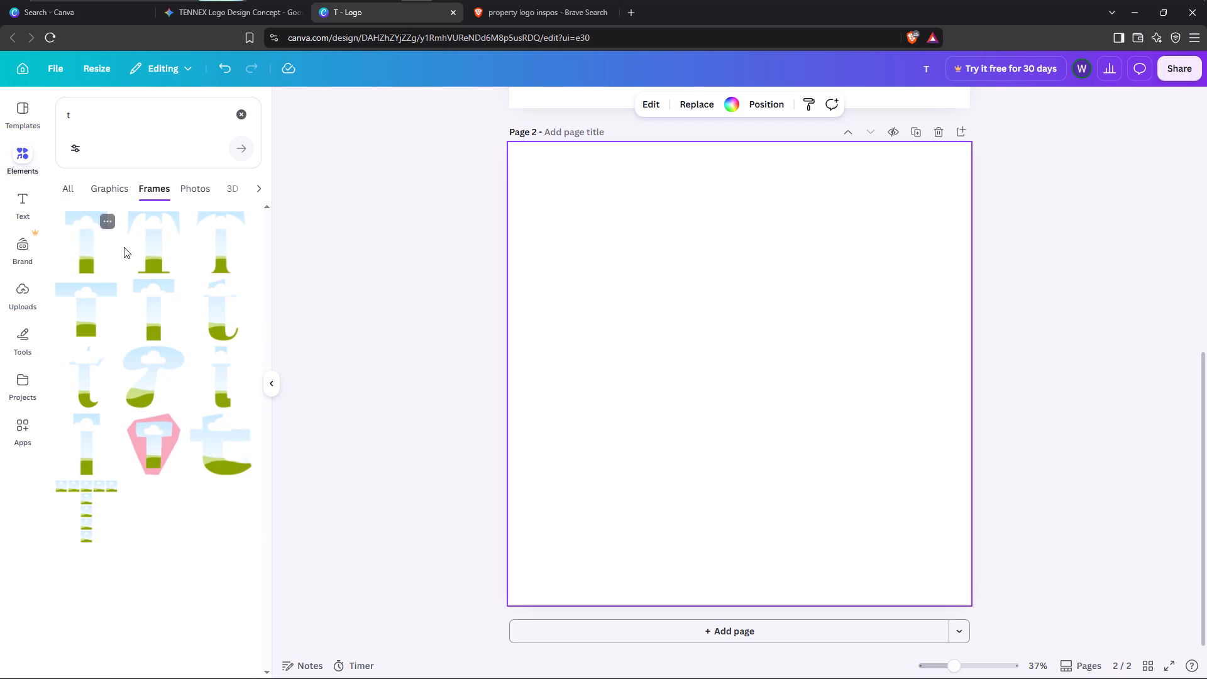
pyautogui.click(153, 261)
pyautogui.moveTo(742, 387); pyautogui.dragTo(680, 368)
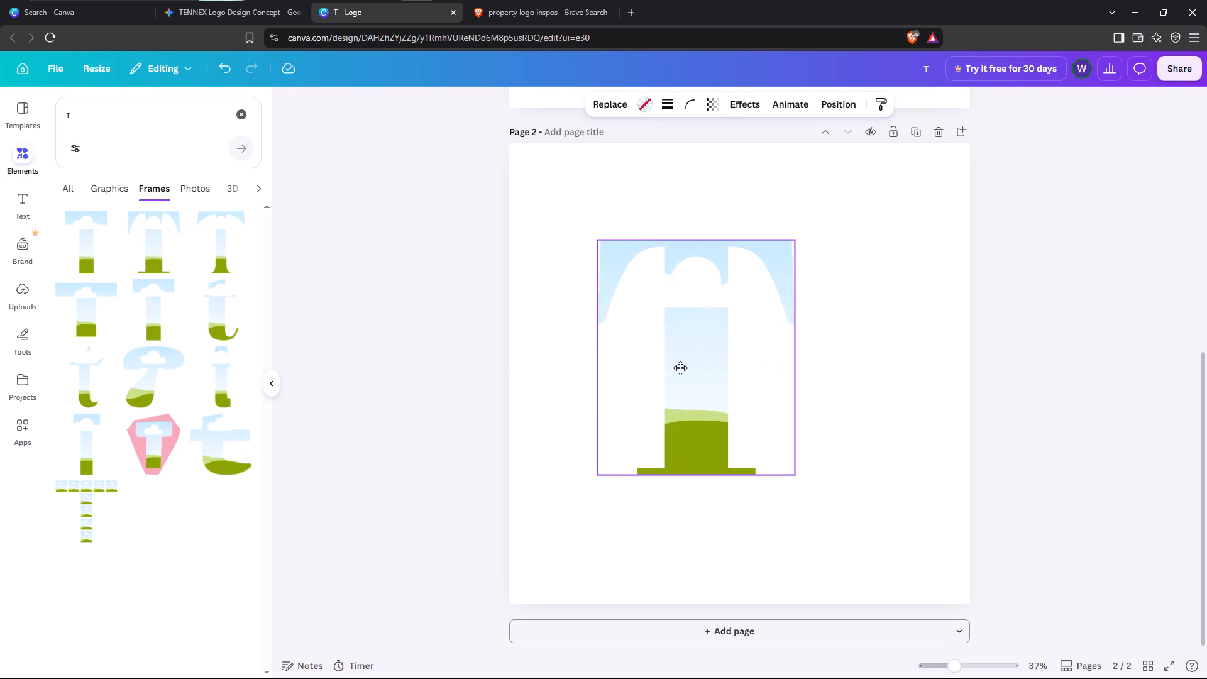
pyautogui.moveTo(680, 368); pyautogui.dragTo(642, 348)
# Search the frames for "n" and place the serif capital N frame overlapping the T's lower-right side.
pyautogui.moveTo(78, 113); pyautogui.dragTo(62, 115)
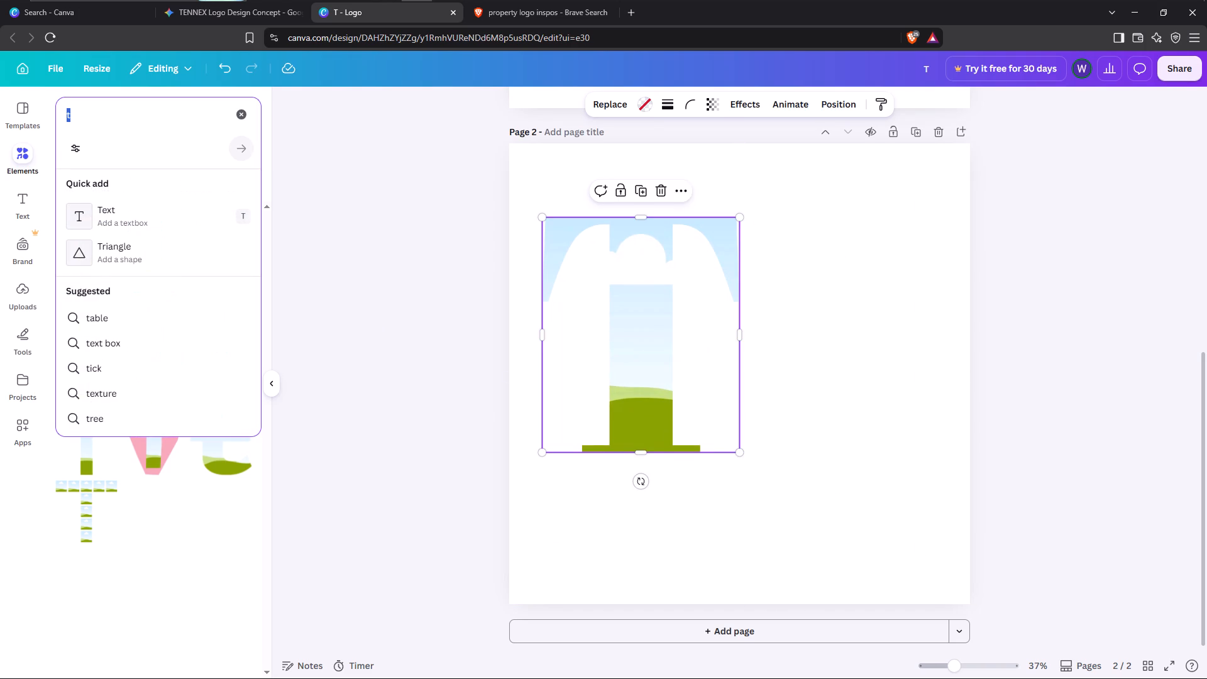
pyautogui.press('n')
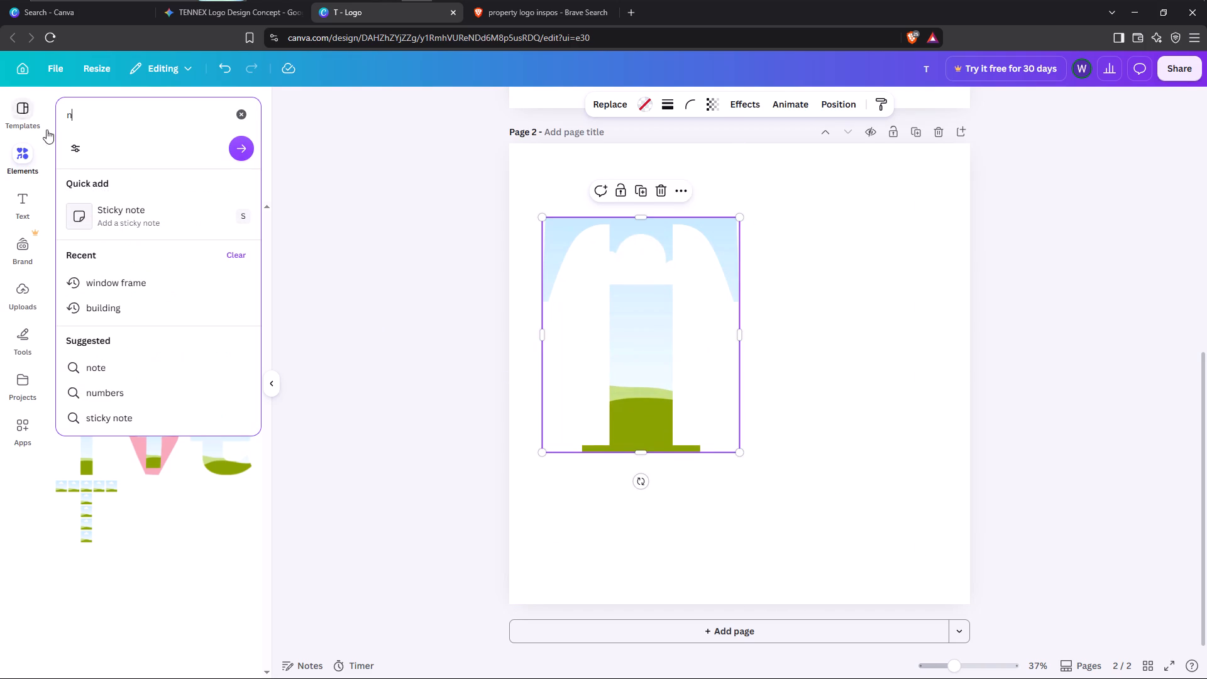
pyautogui.click(234, 147)
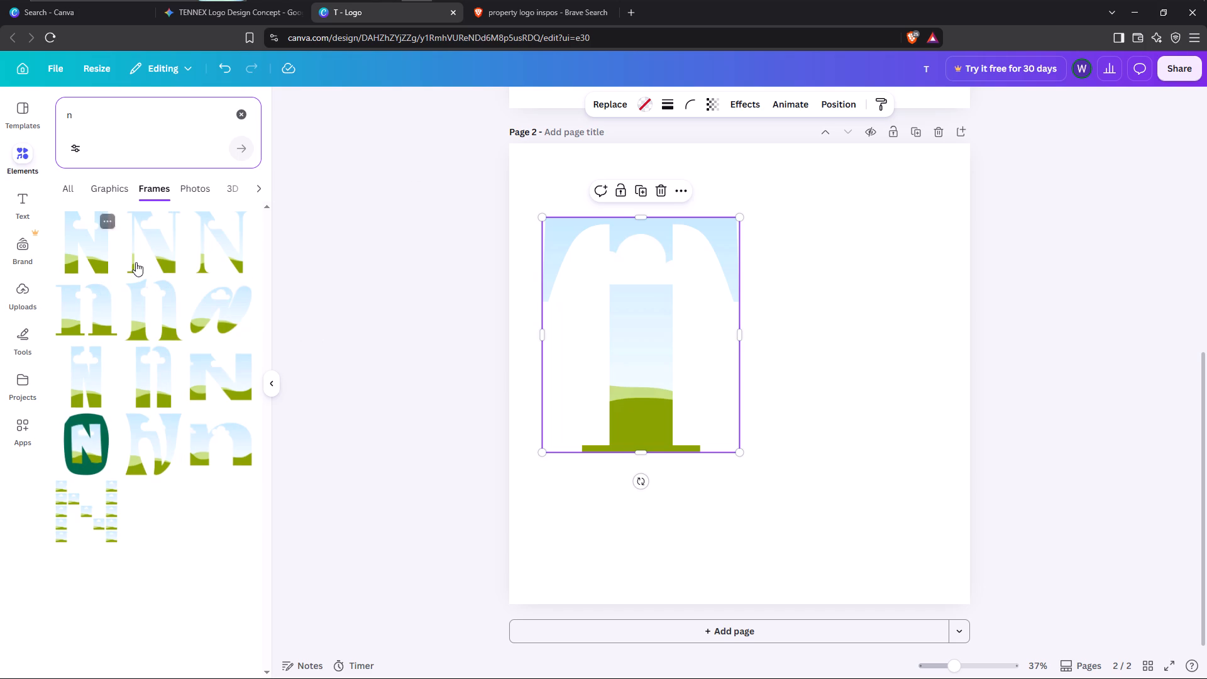
pyautogui.click(148, 249)
pyautogui.moveTo(747, 338); pyautogui.dragTo(776, 371)
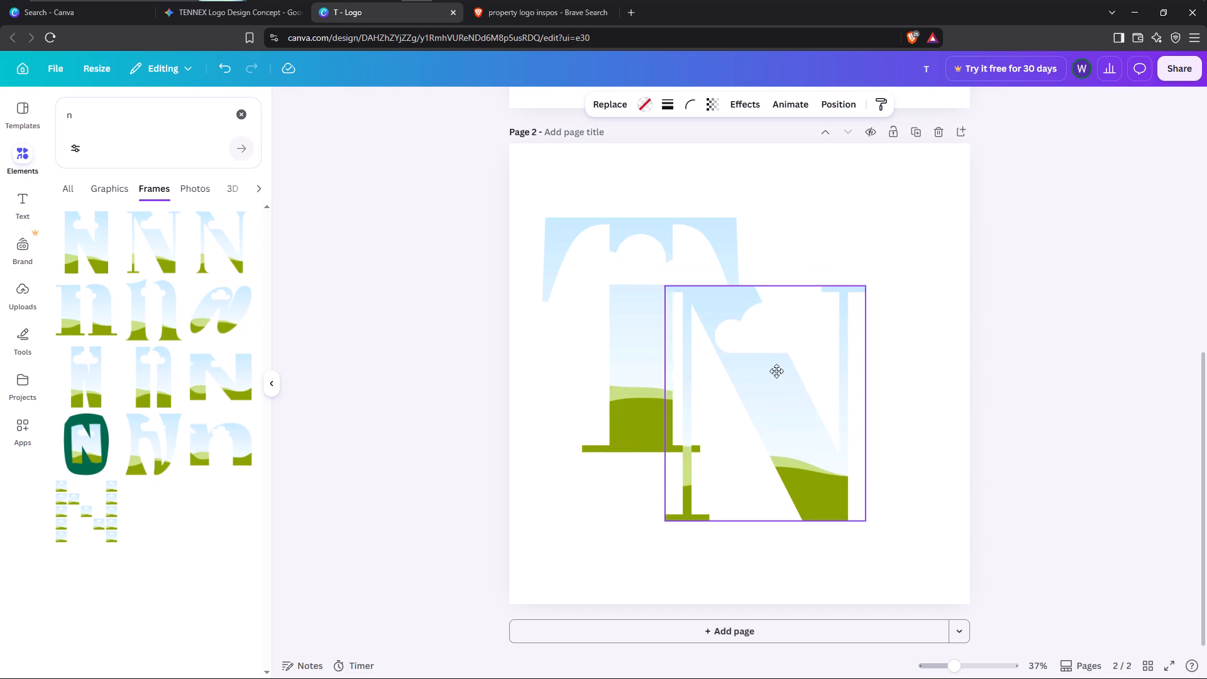
pyautogui.moveTo(776, 371); pyautogui.dragTo(790, 377)
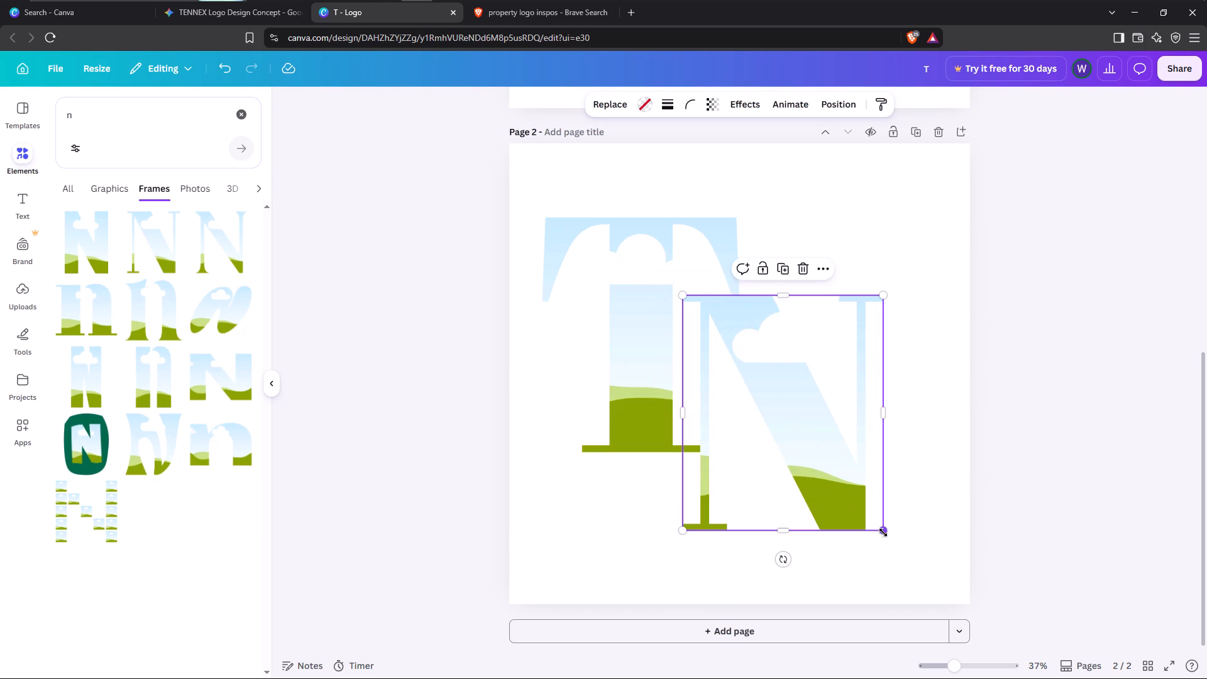
# Shrink the N frame proportionally from its lower-right corner until it is clearly smaller than the T.
pyautogui.moveTo(883, 534); pyautogui.dragTo(837, 472)
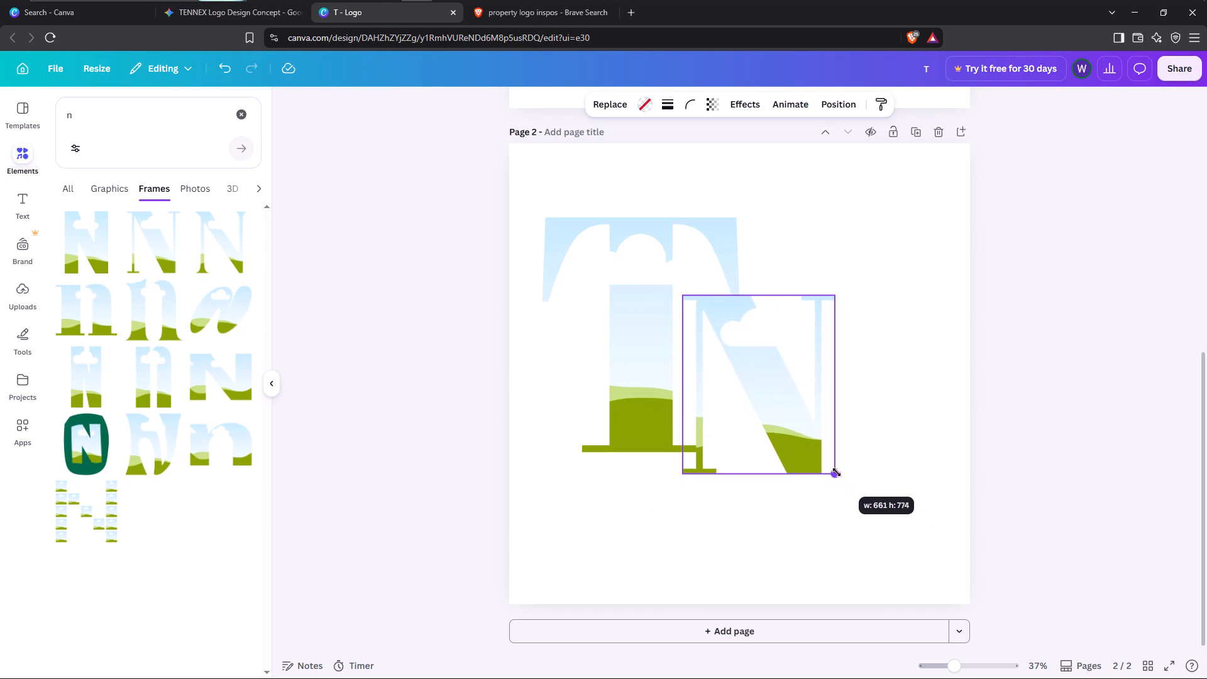
pyautogui.moveTo(837, 472); pyautogui.dragTo(798, 433)
# Shrink the T frame and position it so its base lines up with the N's base and its foot slightly overlaps the N.
pyautogui.moveTo(663, 229); pyautogui.dragTo(685, 225)
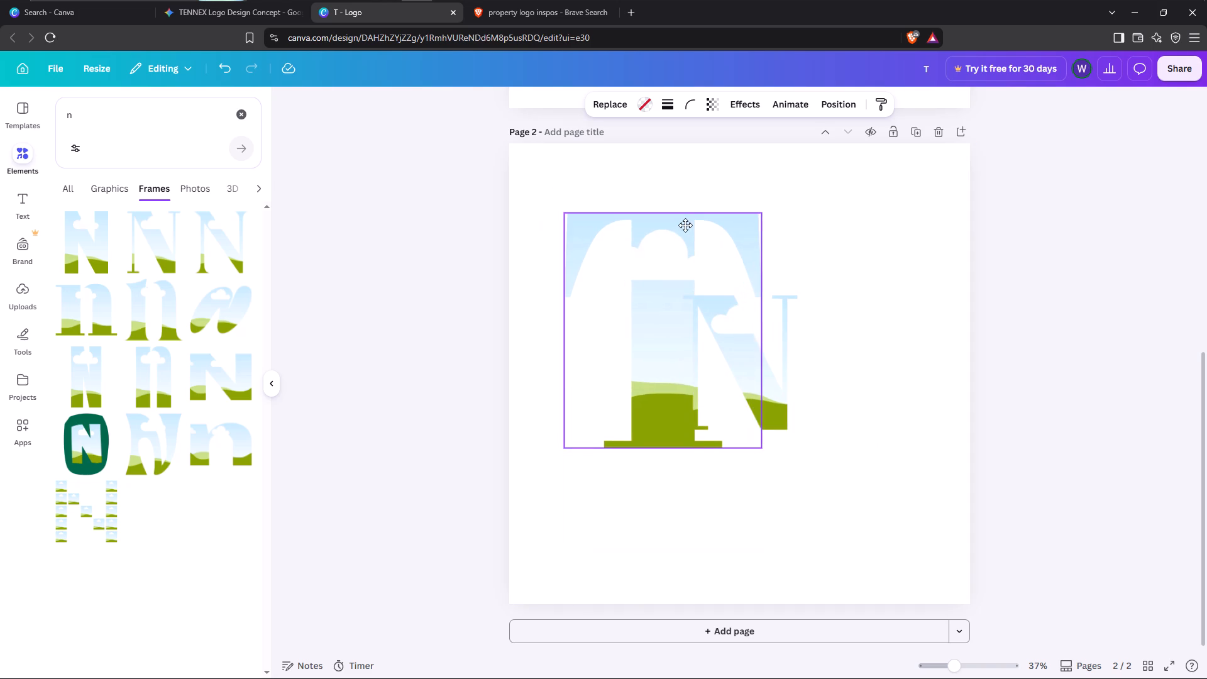
pyautogui.moveTo(685, 225); pyautogui.dragTo(677, 213)
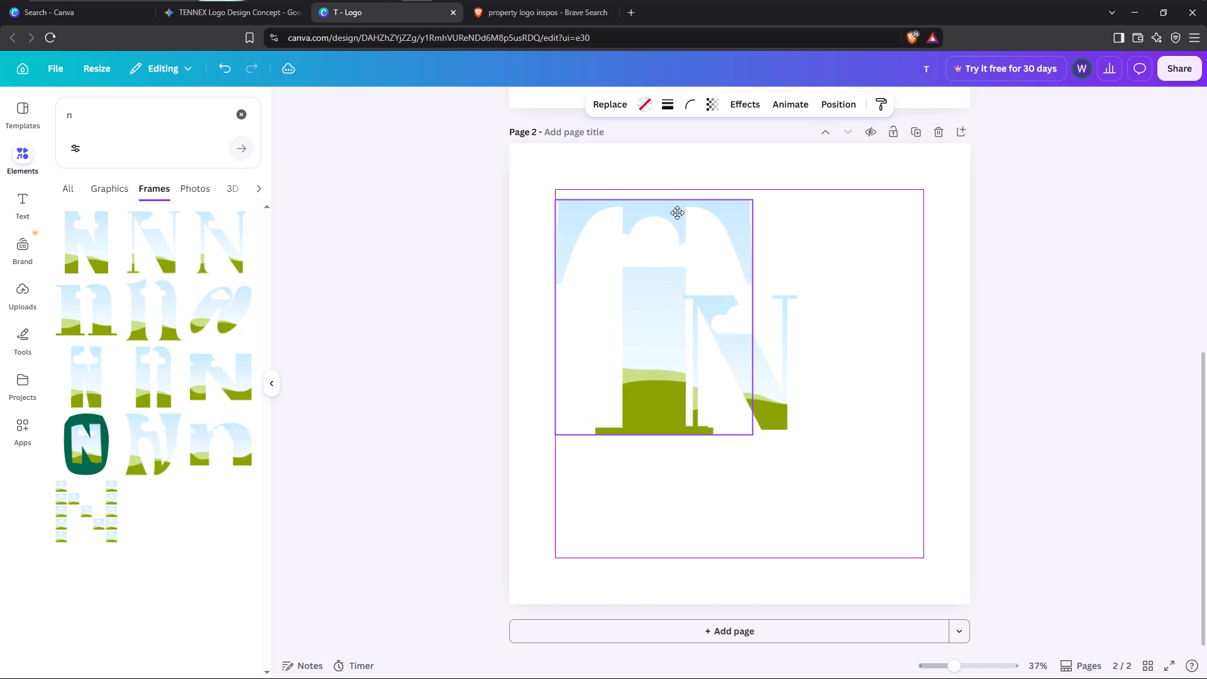
pyautogui.moveTo(677, 213); pyautogui.dragTo(677, 210)
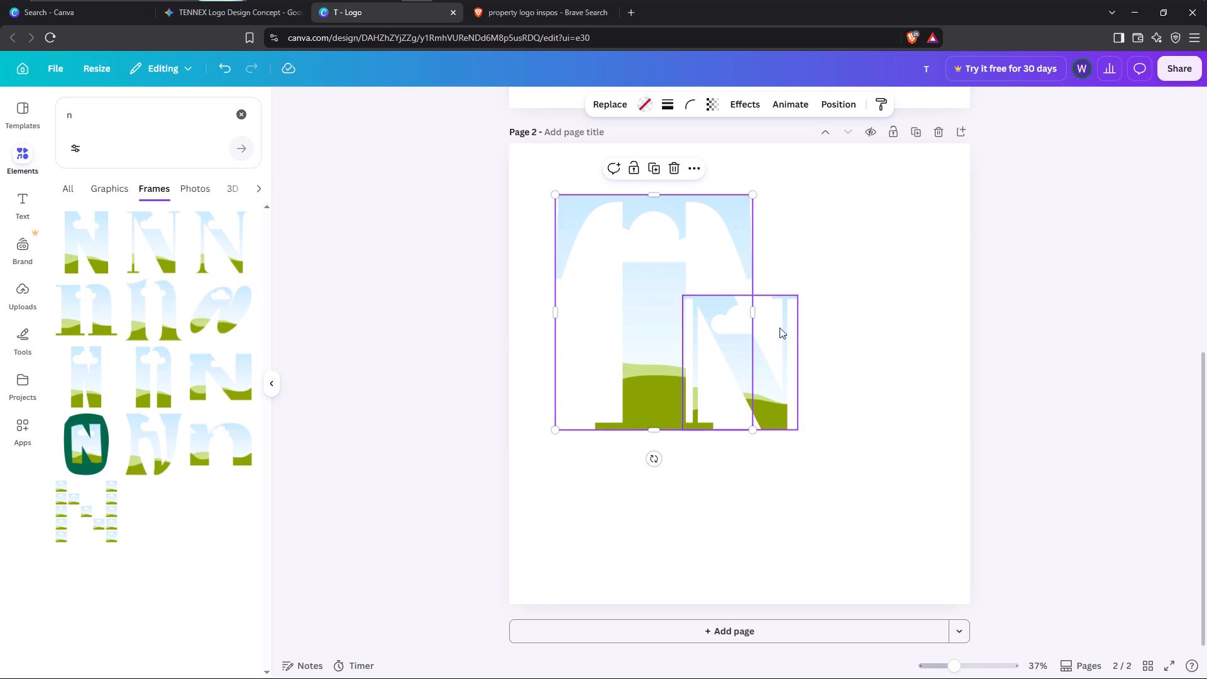
pyautogui.moveTo(557, 197); pyautogui.dragTo(593, 236)
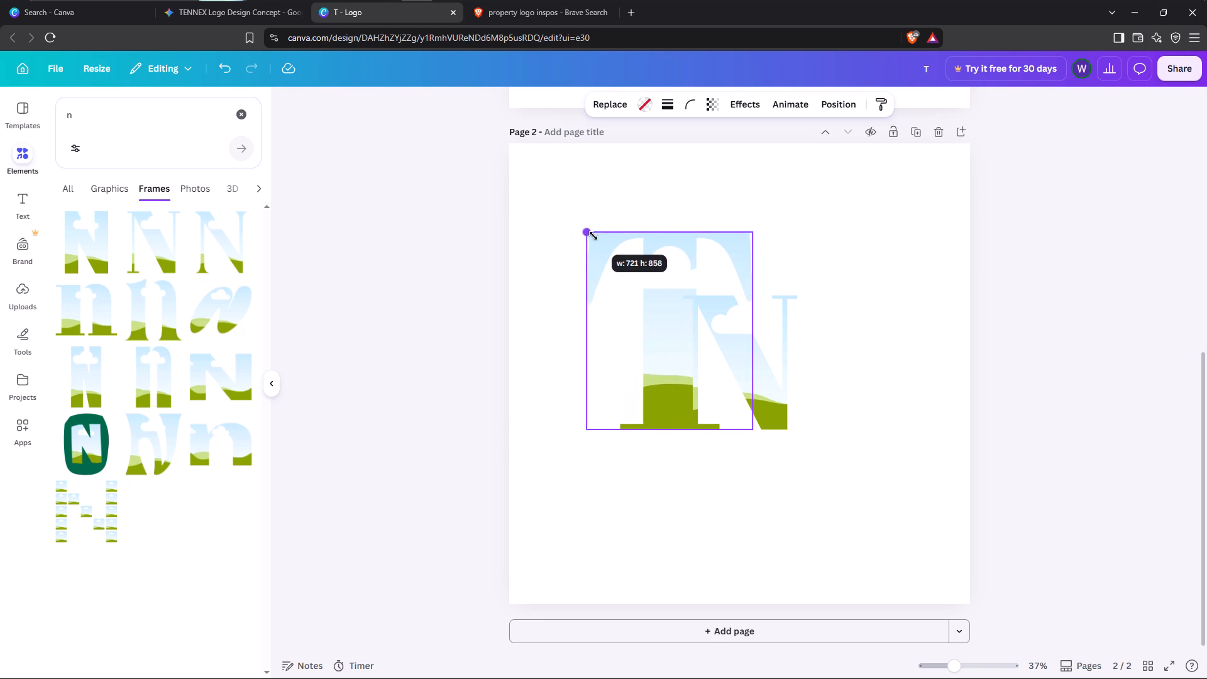
pyautogui.moveTo(593, 236); pyautogui.dragTo(599, 243)
pyautogui.moveTo(678, 326); pyautogui.dragTo(658, 323)
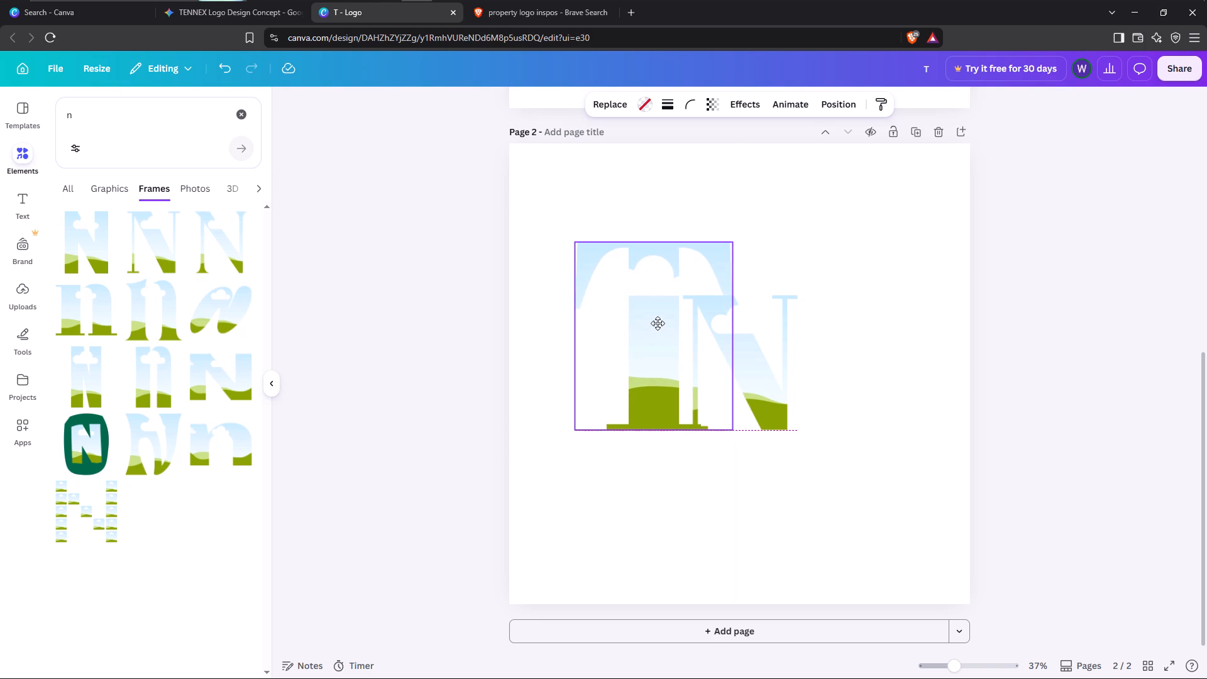
pyautogui.moveTo(658, 323); pyautogui.dragTo(657, 325)
pyautogui.click(652, 328)
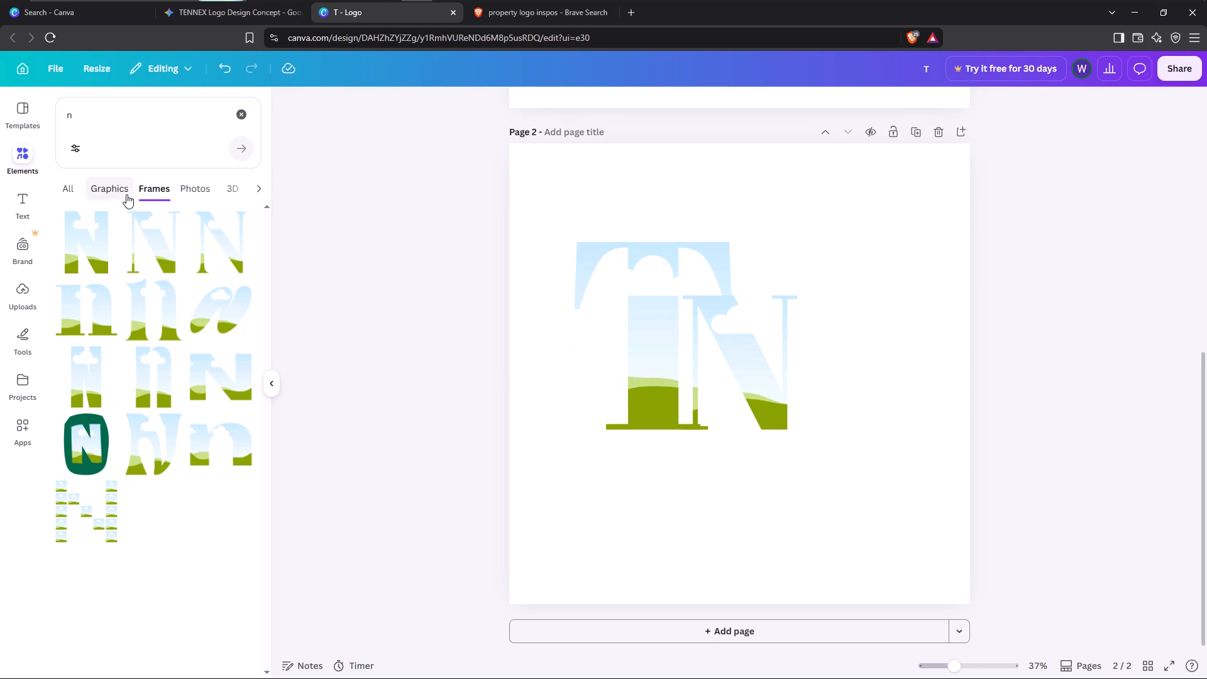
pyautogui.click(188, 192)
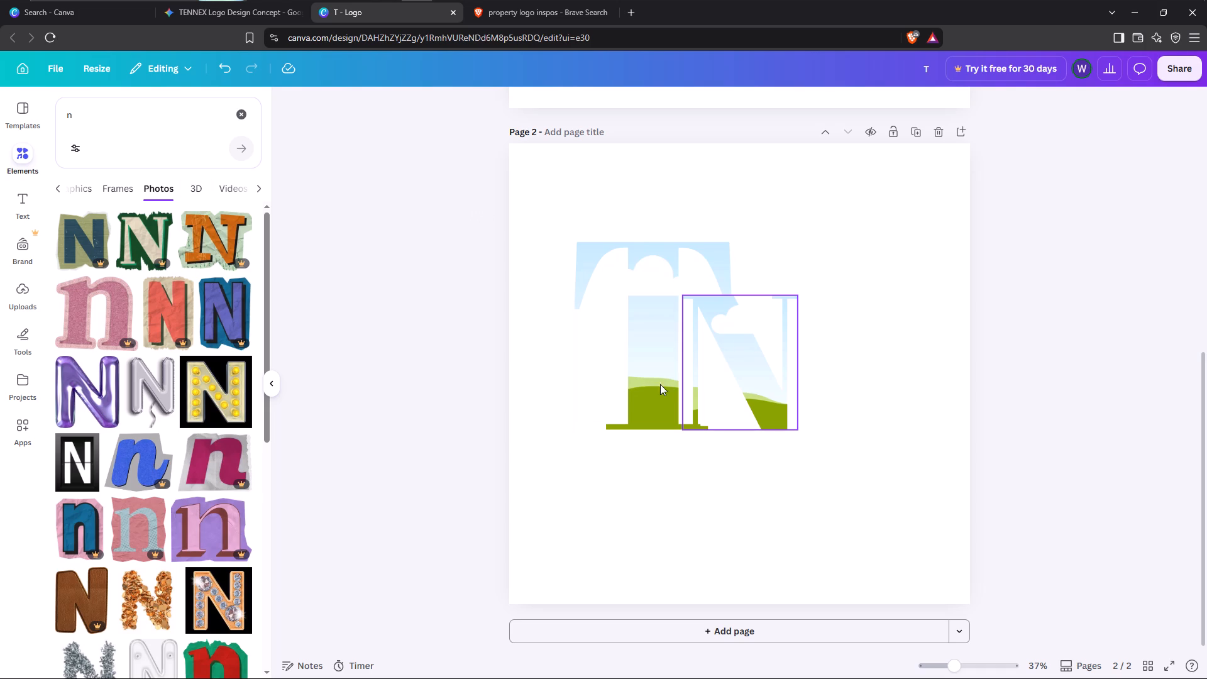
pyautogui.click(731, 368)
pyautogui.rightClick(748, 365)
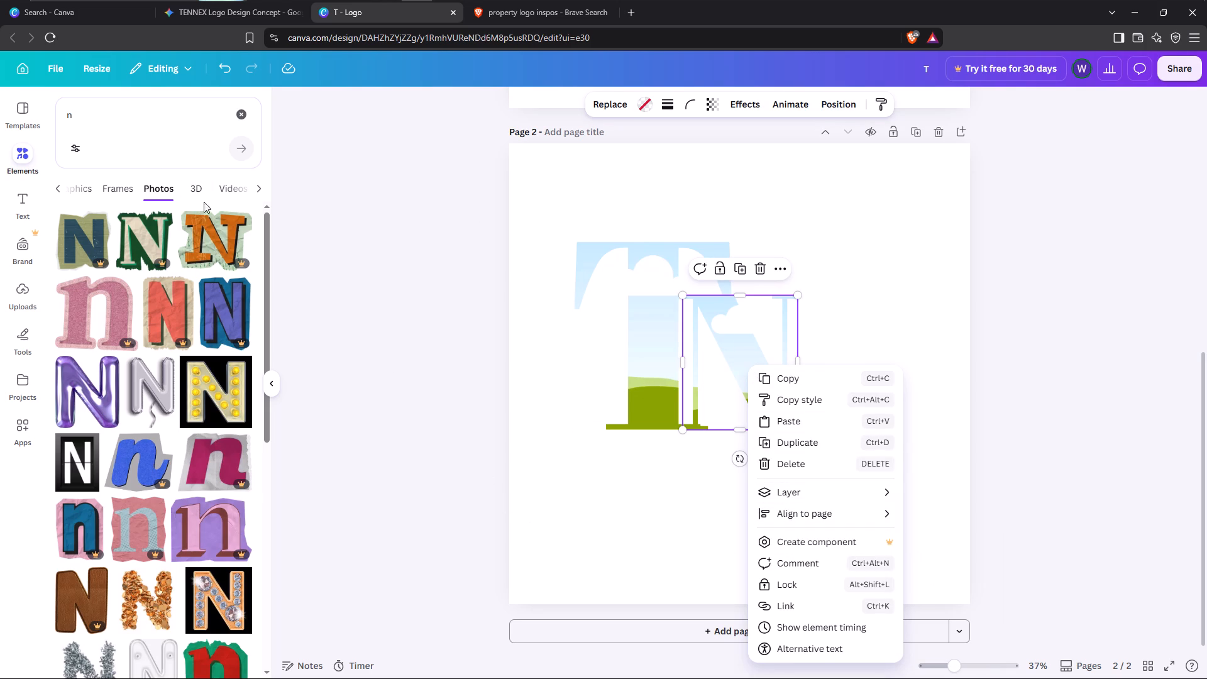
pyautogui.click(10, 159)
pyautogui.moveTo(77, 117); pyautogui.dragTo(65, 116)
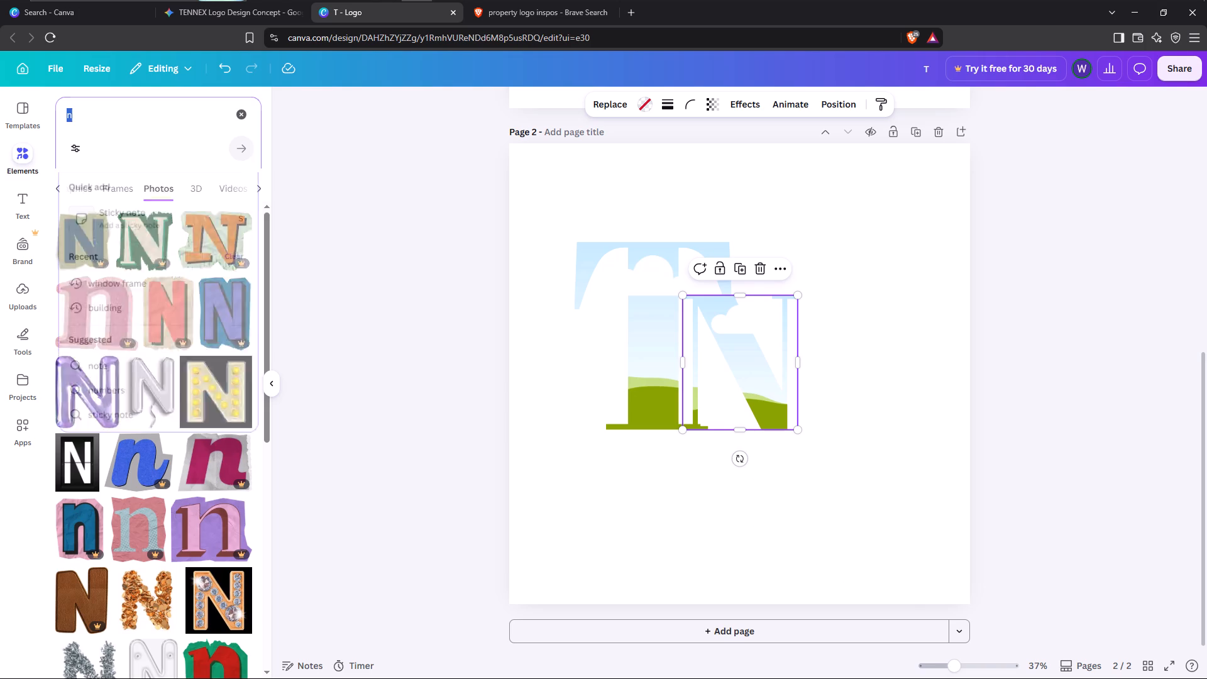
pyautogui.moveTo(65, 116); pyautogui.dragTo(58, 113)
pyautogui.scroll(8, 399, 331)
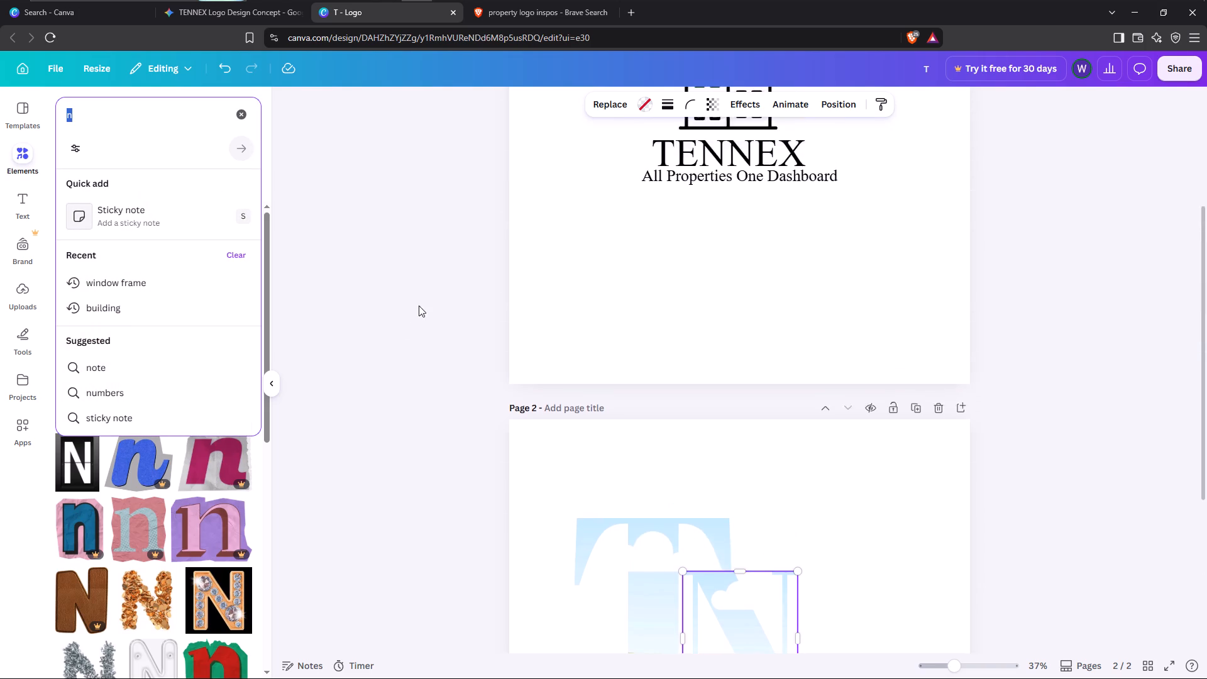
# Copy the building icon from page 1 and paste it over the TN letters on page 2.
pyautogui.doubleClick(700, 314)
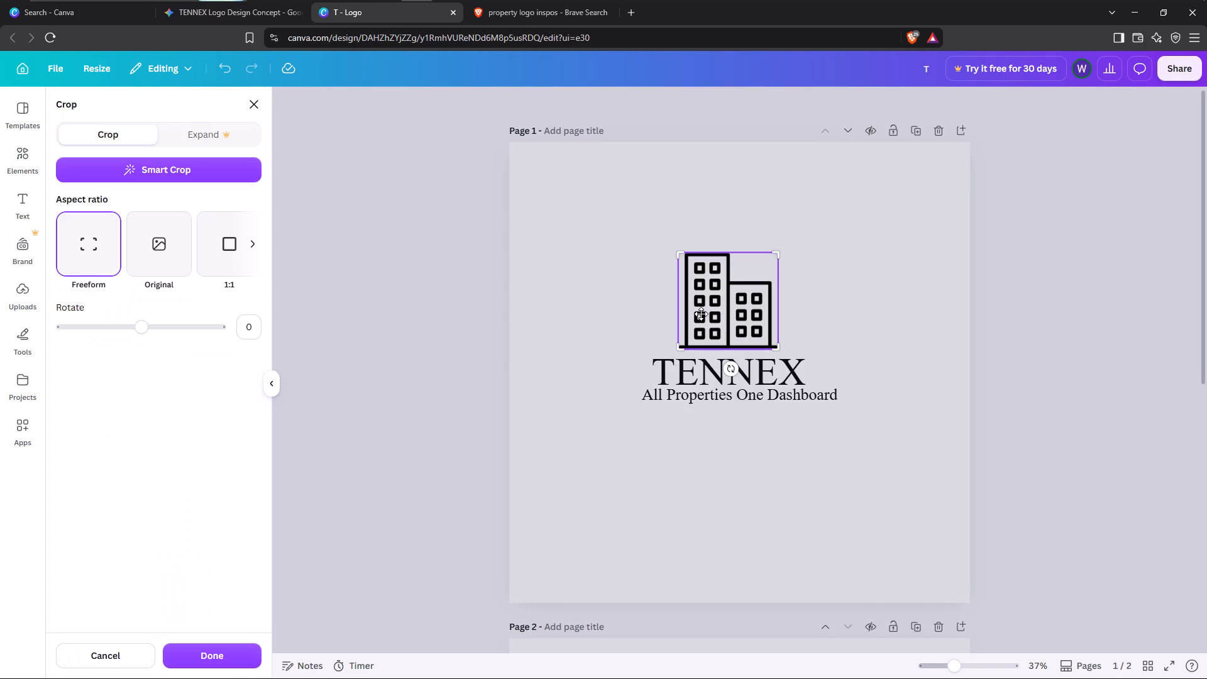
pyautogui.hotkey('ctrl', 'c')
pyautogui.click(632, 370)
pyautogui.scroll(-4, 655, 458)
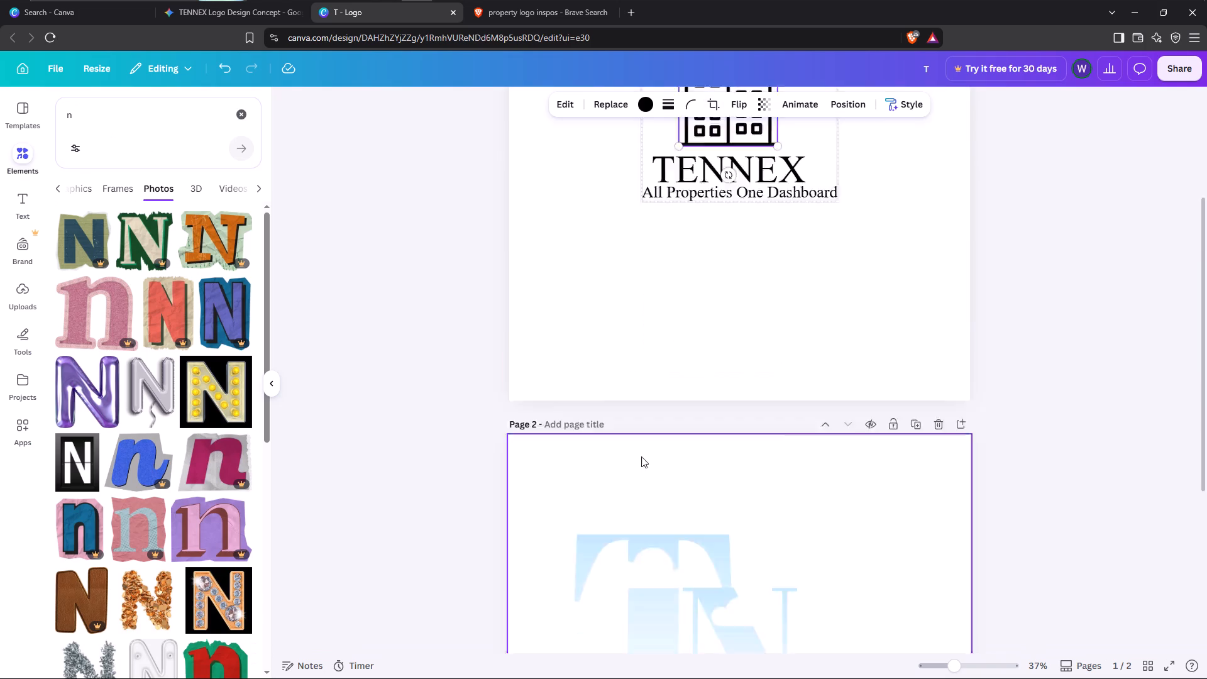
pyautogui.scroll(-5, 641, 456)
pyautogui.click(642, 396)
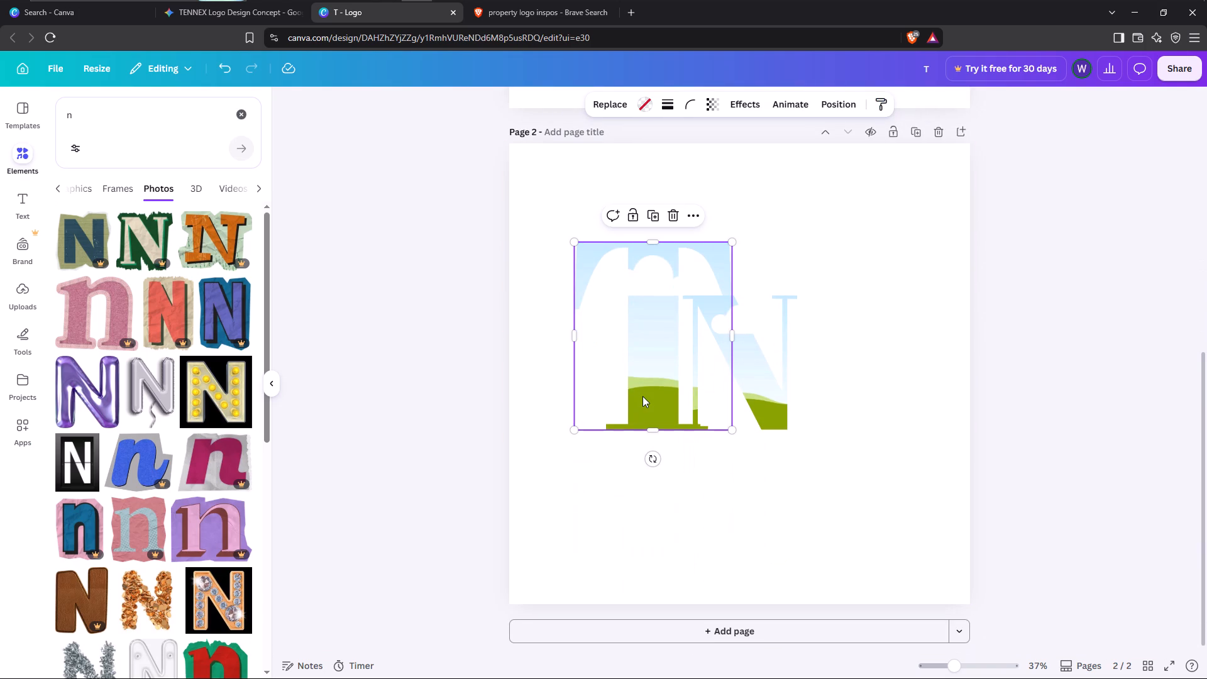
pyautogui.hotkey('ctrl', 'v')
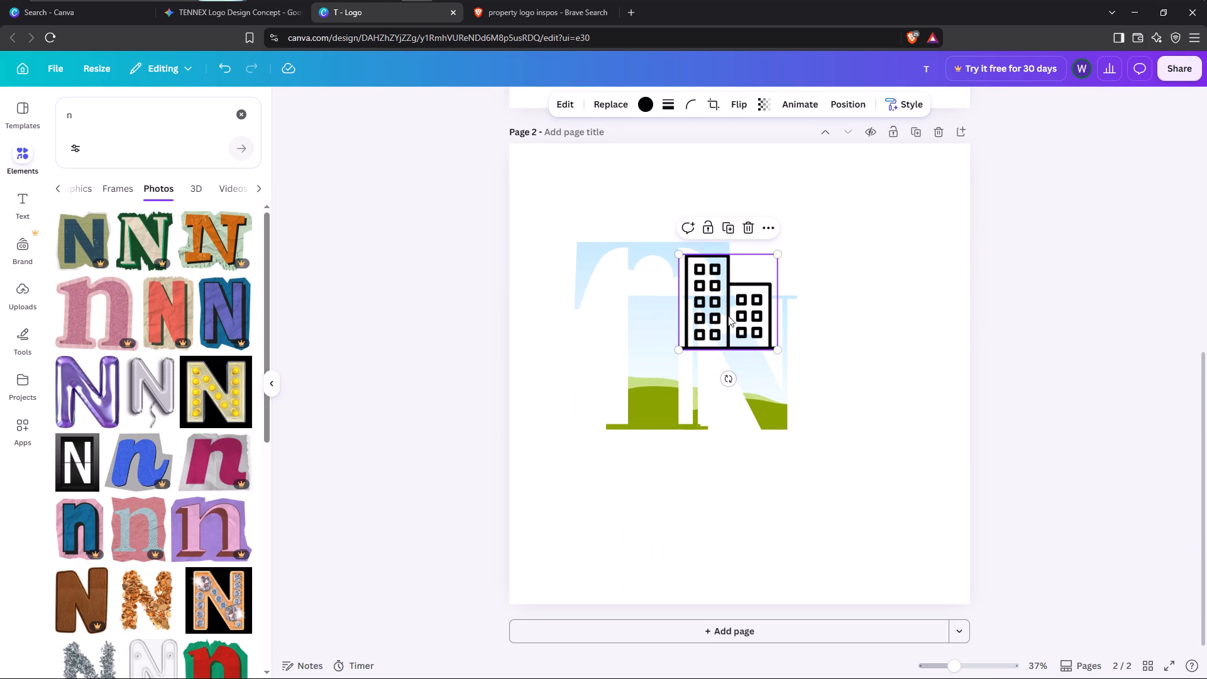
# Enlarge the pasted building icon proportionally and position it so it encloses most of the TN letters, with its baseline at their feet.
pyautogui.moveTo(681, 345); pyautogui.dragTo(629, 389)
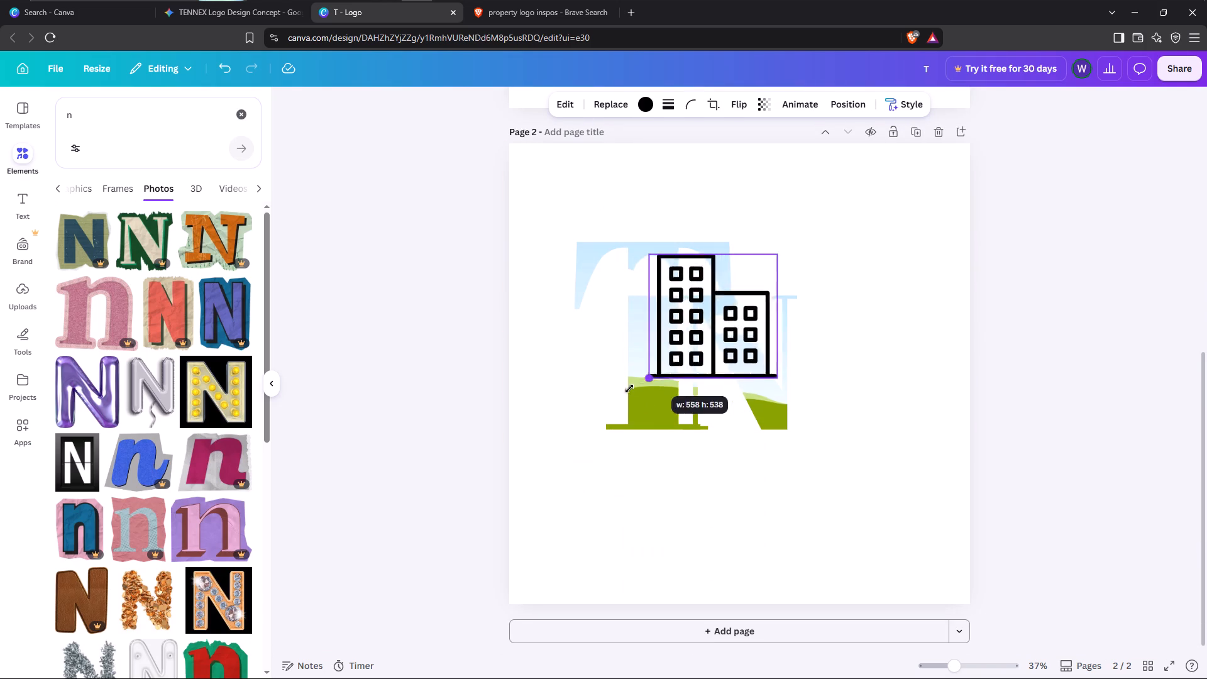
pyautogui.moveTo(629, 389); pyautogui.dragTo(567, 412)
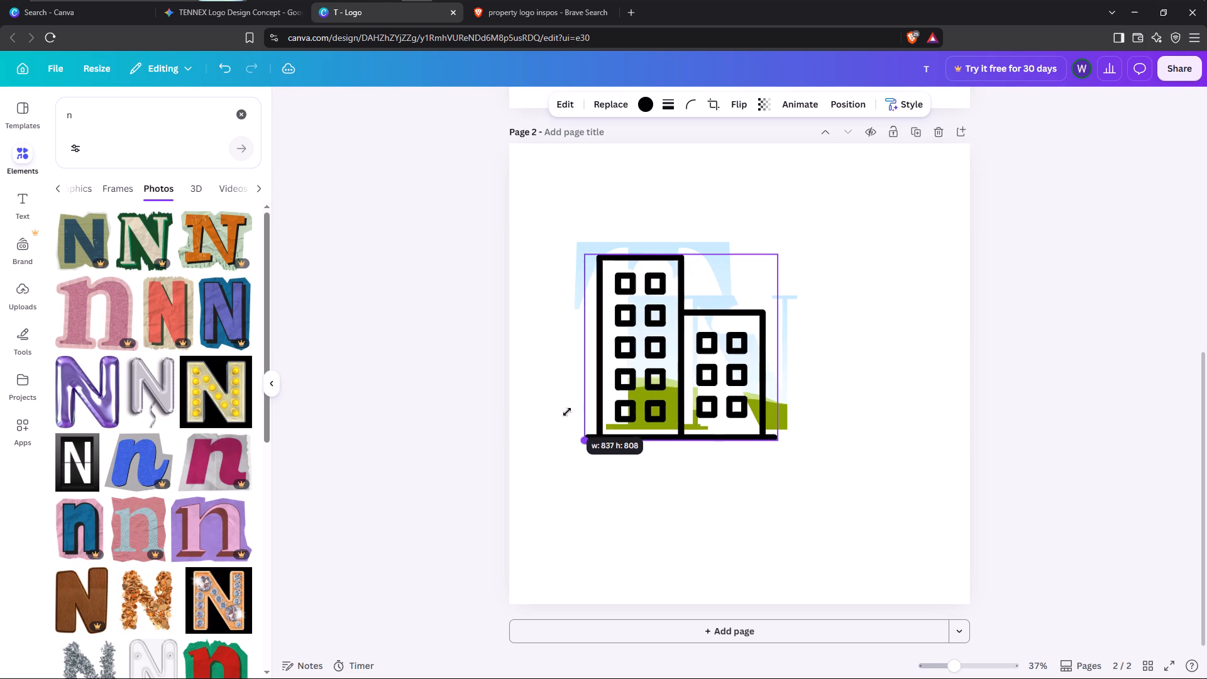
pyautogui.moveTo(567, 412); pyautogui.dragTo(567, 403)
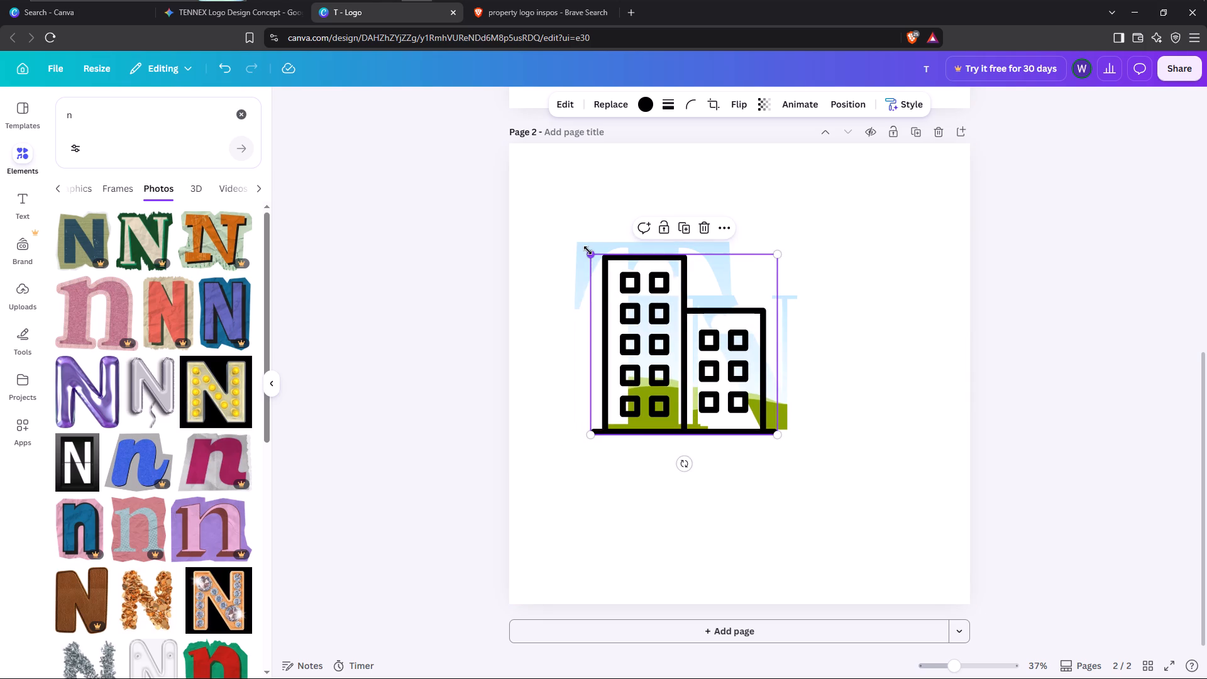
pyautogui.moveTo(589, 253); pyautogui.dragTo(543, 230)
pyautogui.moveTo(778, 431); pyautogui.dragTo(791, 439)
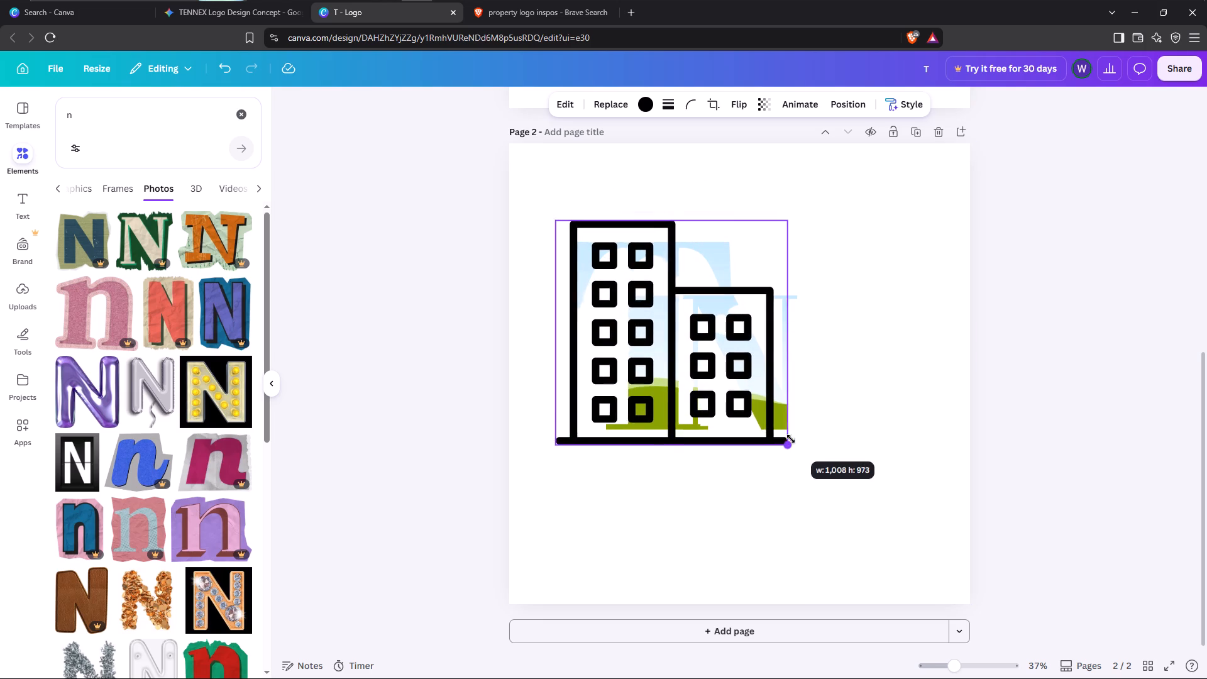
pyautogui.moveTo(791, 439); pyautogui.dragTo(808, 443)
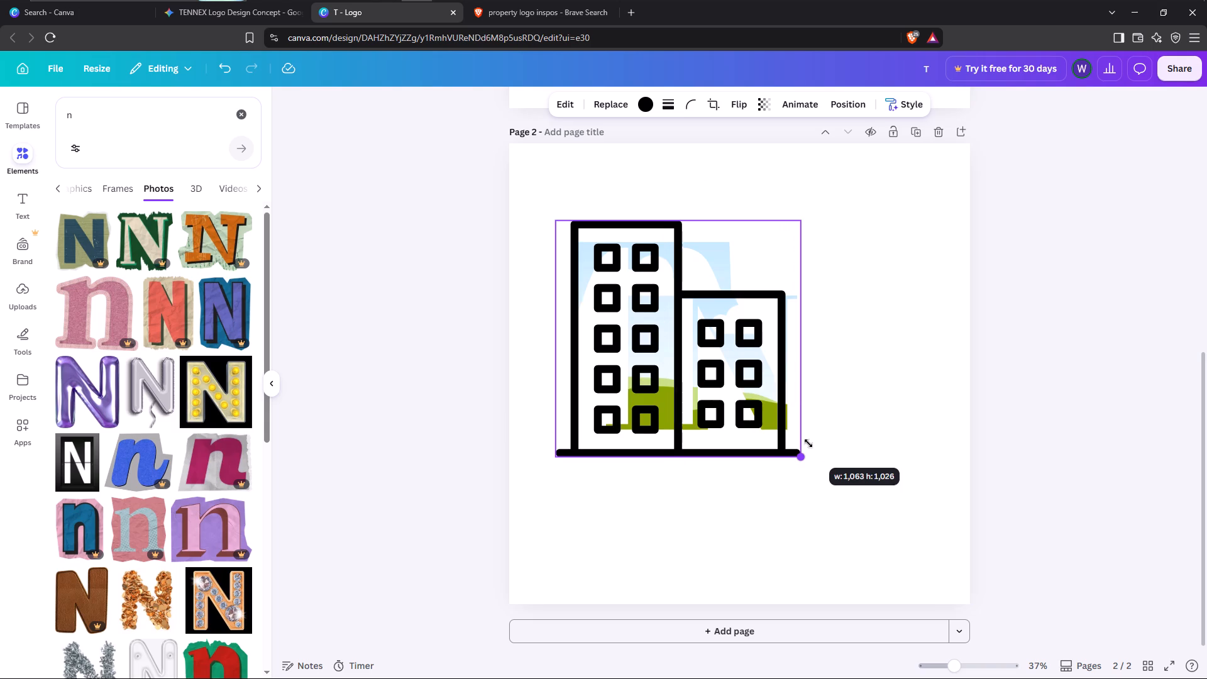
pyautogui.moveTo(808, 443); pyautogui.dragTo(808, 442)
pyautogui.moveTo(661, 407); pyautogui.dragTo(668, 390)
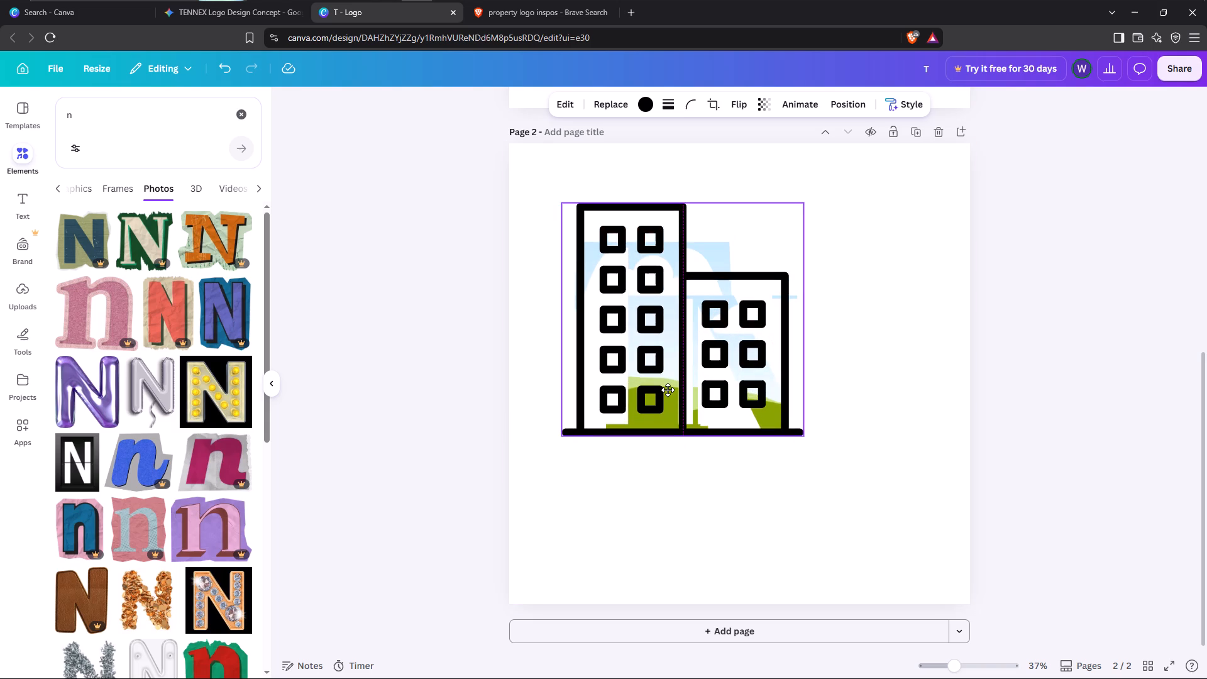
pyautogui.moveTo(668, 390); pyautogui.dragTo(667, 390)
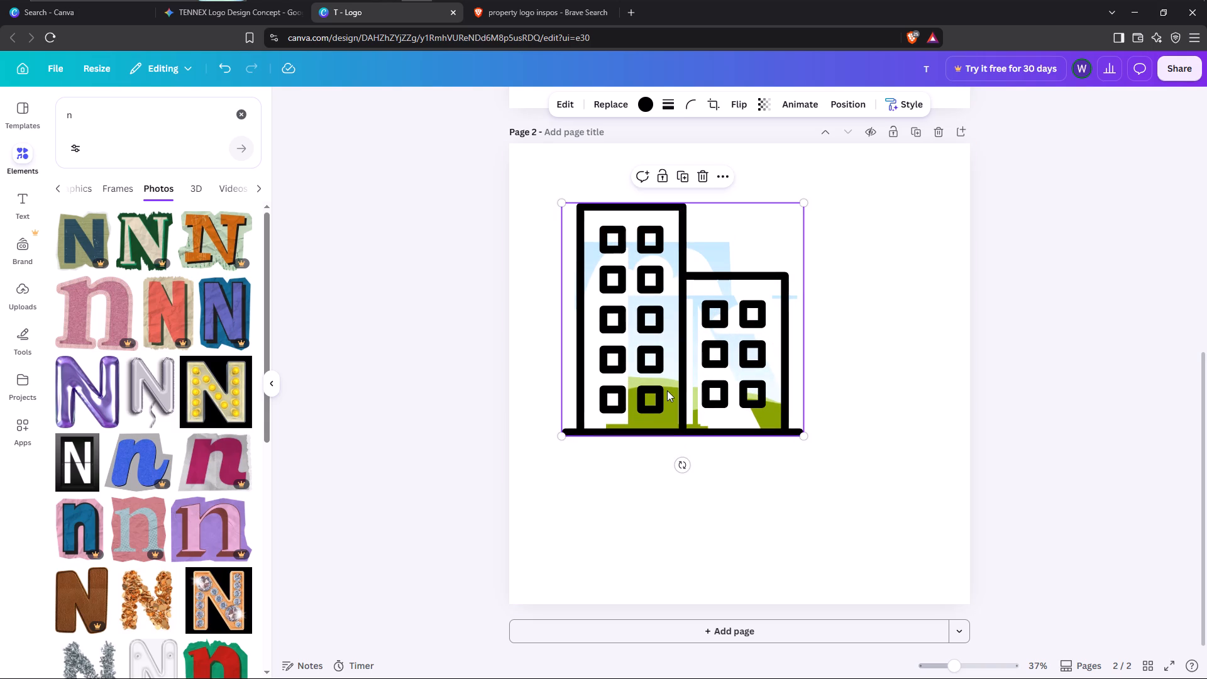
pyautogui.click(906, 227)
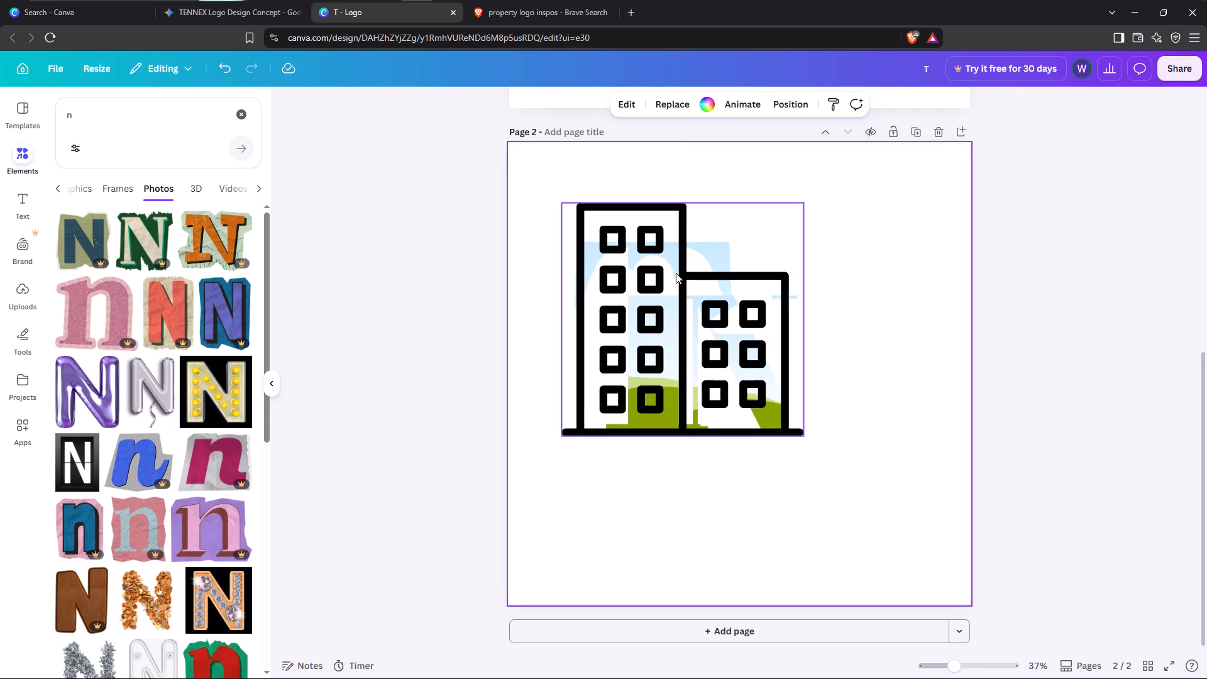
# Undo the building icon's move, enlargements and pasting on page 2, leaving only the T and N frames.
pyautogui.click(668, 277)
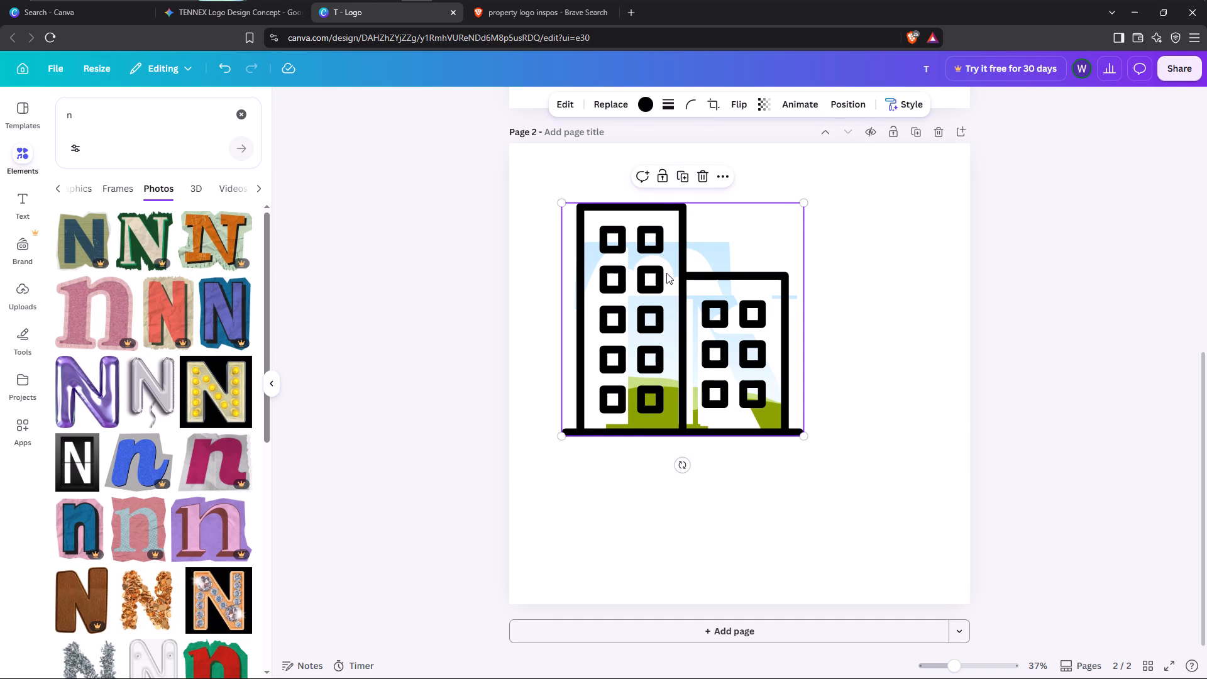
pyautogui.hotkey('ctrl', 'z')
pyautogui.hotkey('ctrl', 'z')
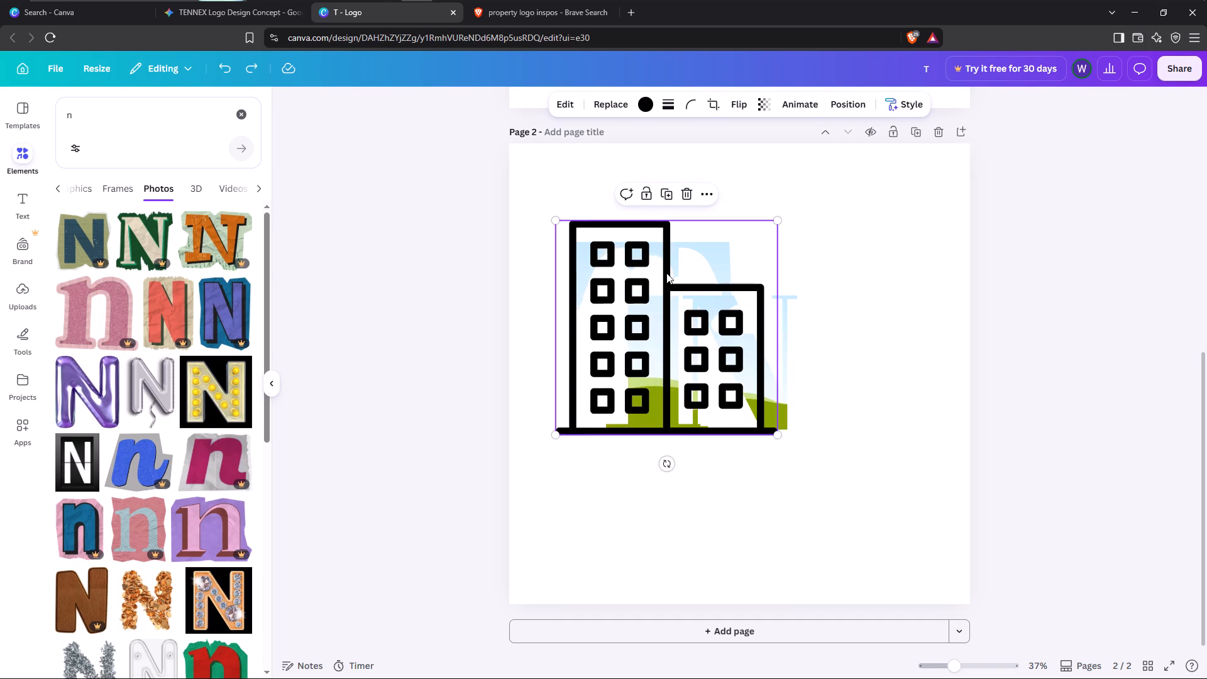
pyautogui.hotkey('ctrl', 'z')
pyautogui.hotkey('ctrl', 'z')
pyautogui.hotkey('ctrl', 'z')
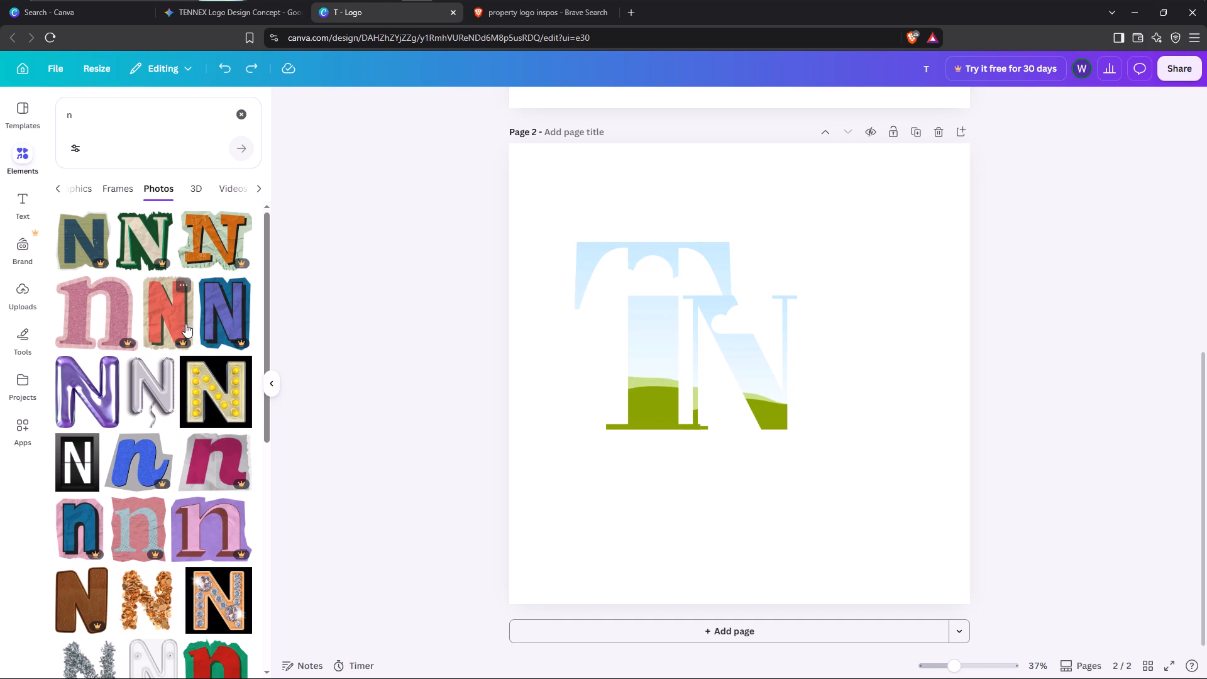
# Look over the logos on both pages and the captured TN logo in Snipping Tool, closing the capture when done.
pyautogui.scroll(-5, 184, 336)
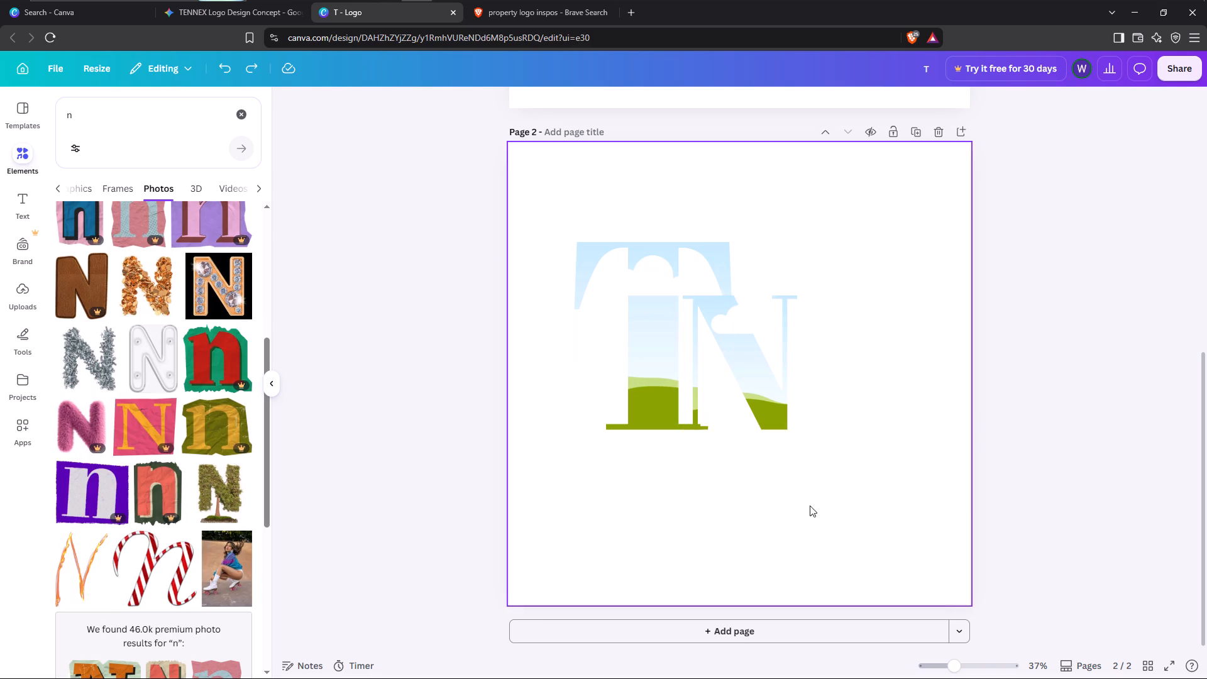
pyautogui.scroll(-7, 696, 358)
pyautogui.scroll(5, 622, 412)
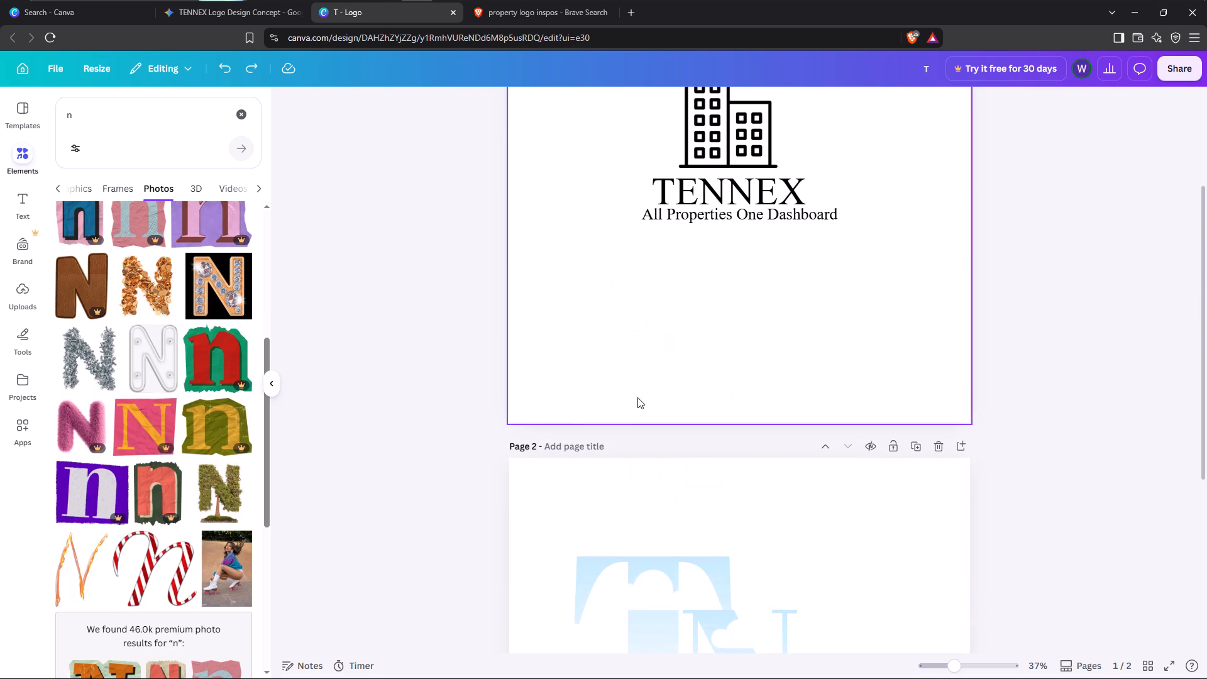
pyautogui.scroll(6, 670, 397)
pyautogui.scroll(-5, 671, 399)
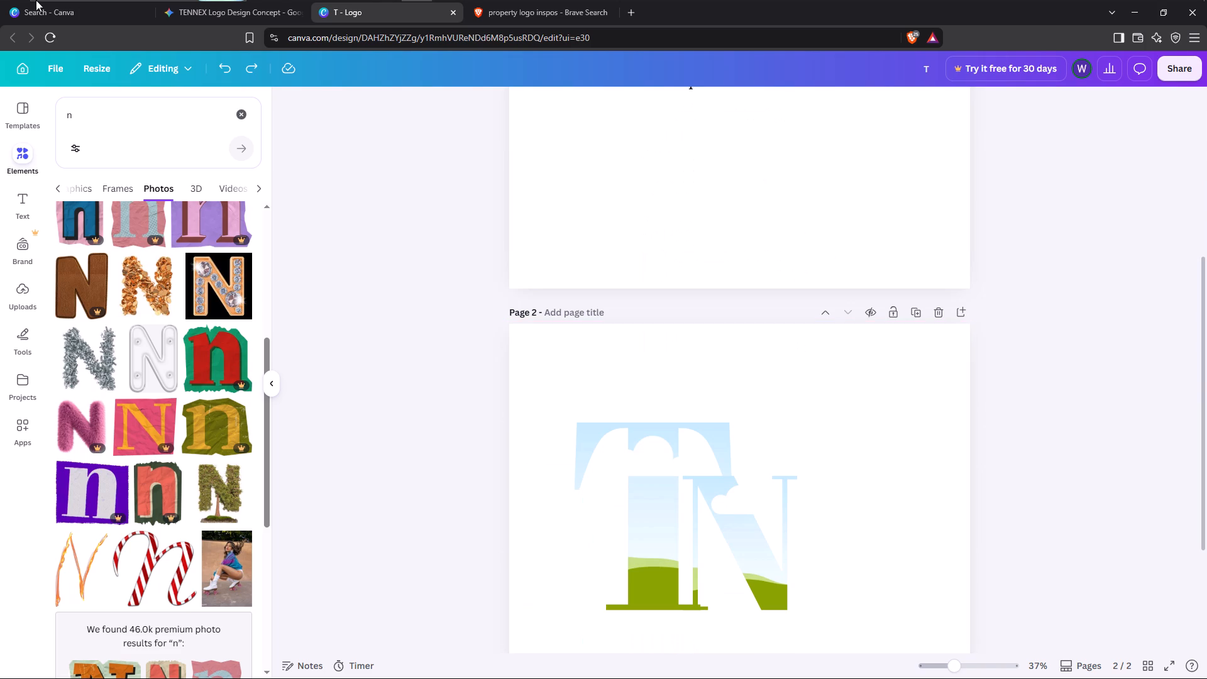
pyautogui.click(521, 0)
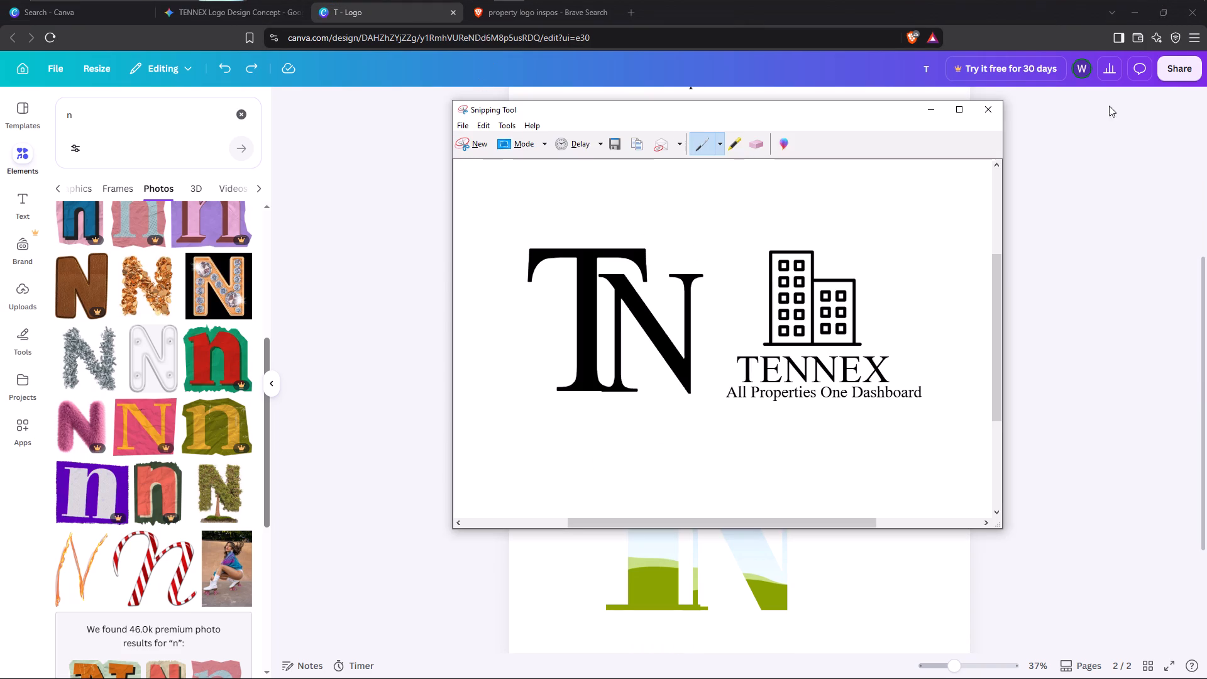
pyautogui.click(988, 111)
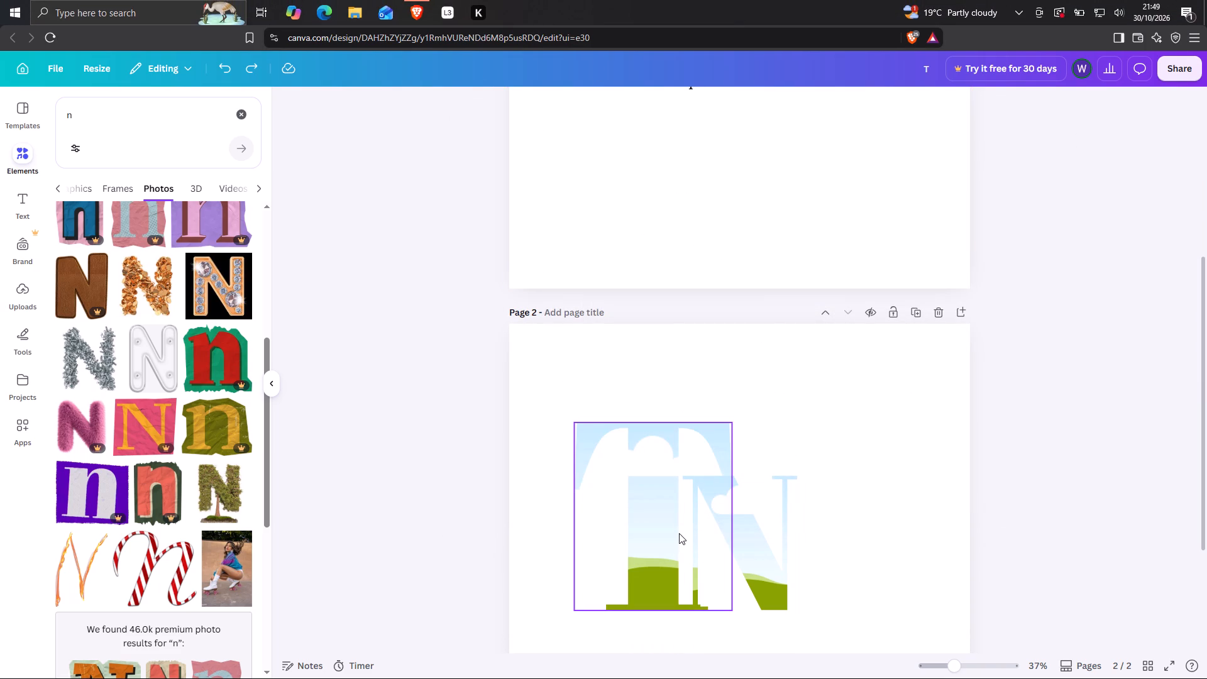
# Delete the T and N letter frames together from page 2.
pyautogui.moveTo(580, 384); pyautogui.dragTo(813, 560)
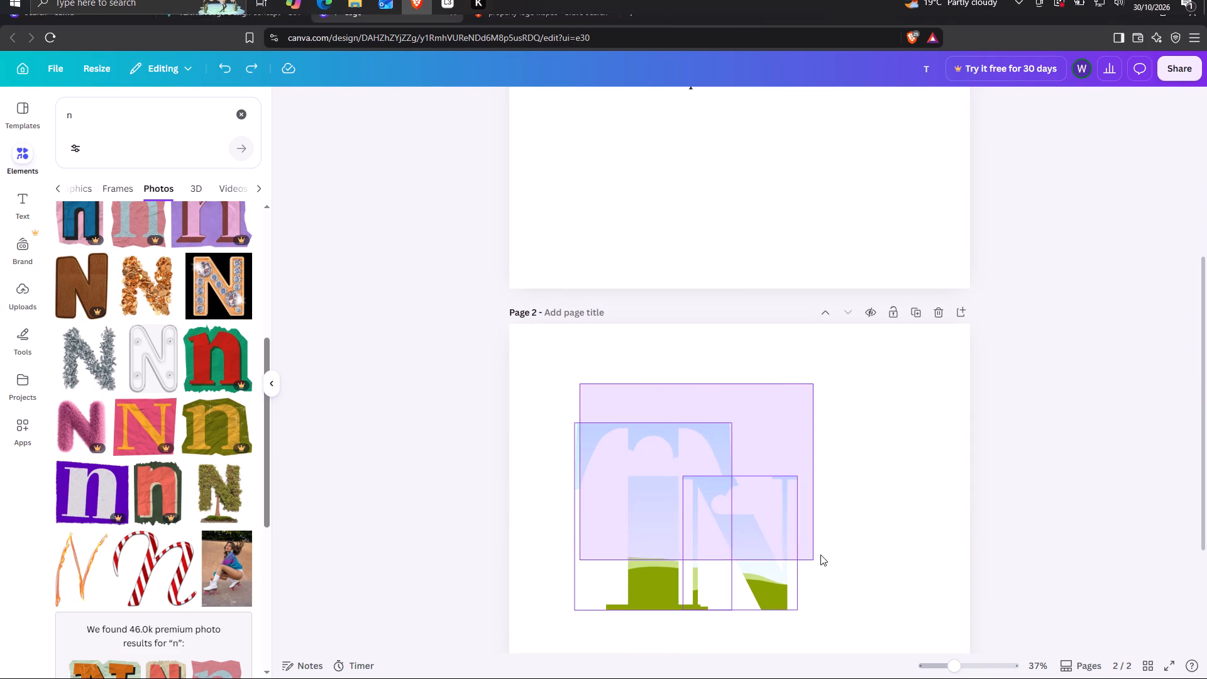
pyautogui.press('Delete')
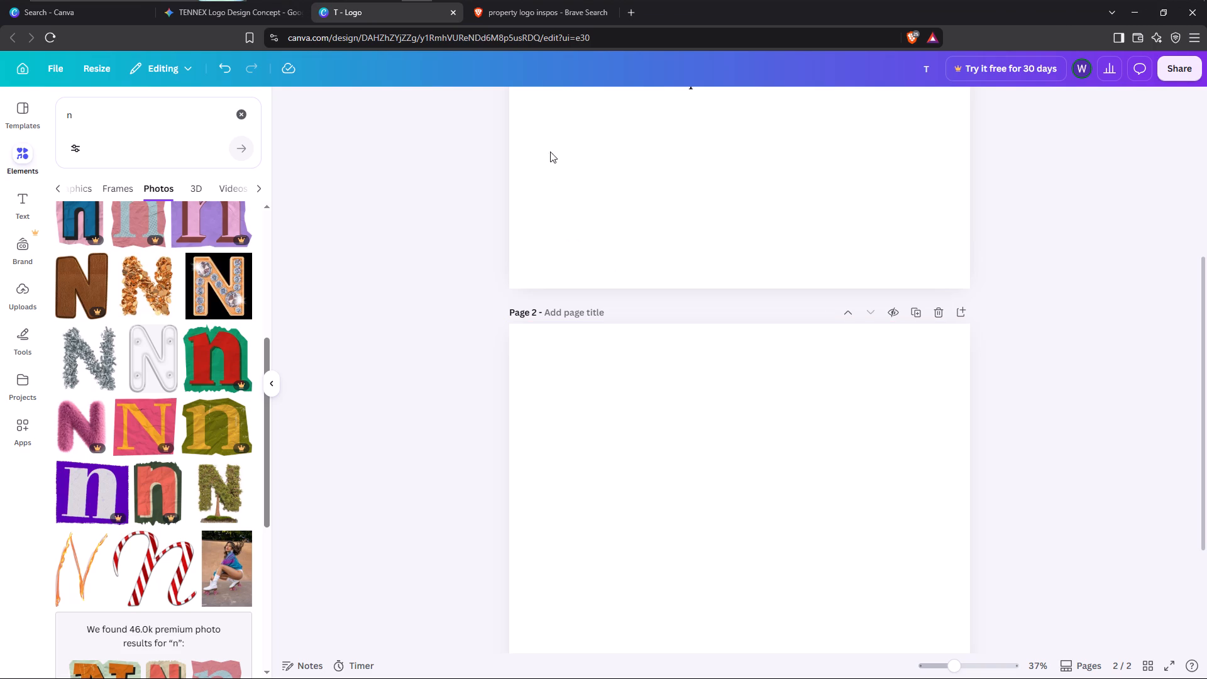
# Review the property logo inspiration images in the web search results and return to the logo design.
pyautogui.click(568, 4)
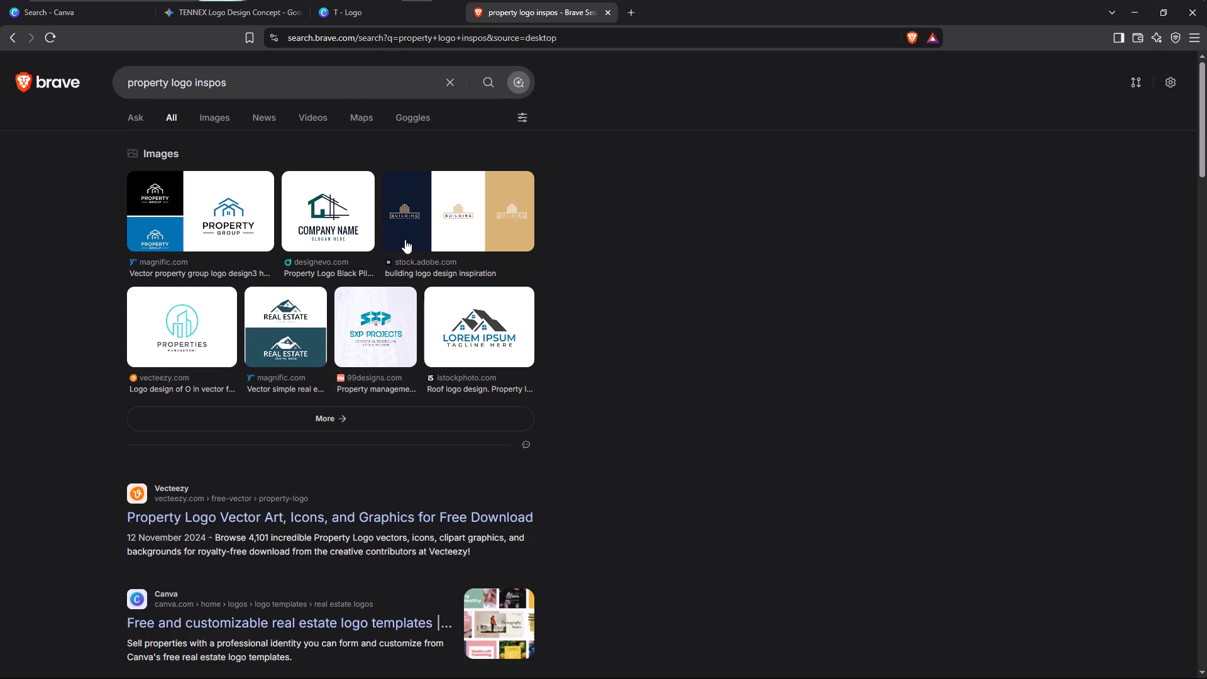
pyautogui.click(354, 0)
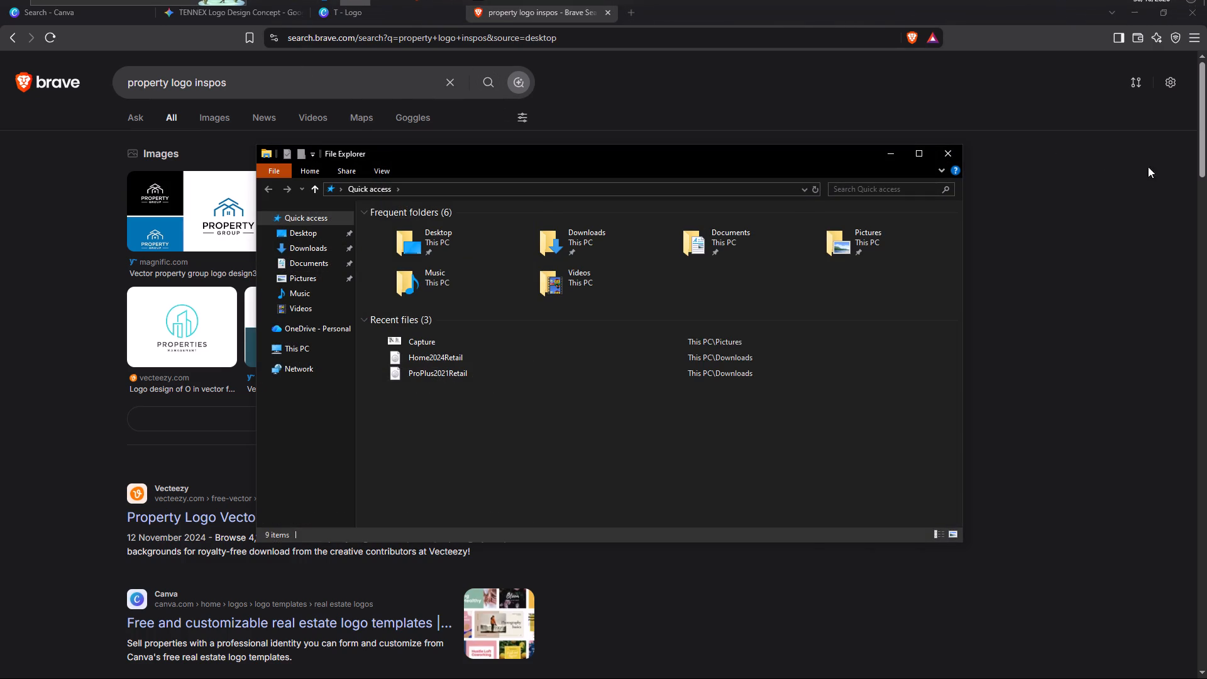
pyautogui.click(959, 148)
pyautogui.click(422, 14)
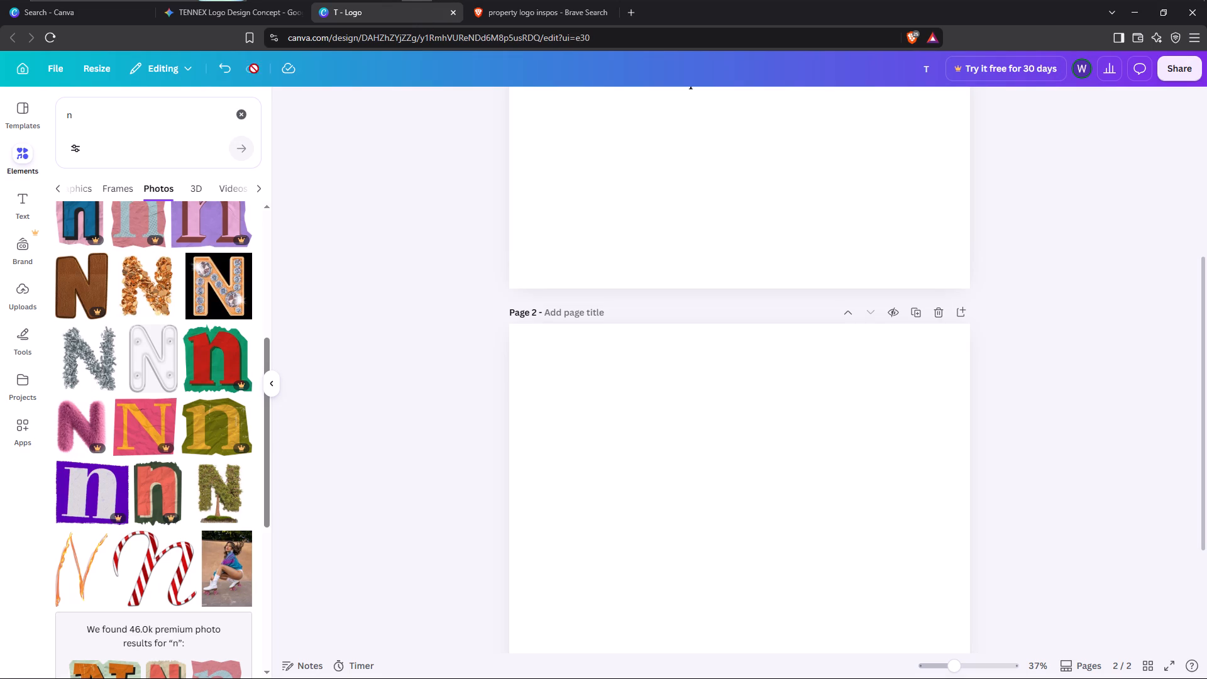
# Delete the building icon from the logo group on page 1, keeping the TENNEX name and tagline.
pyautogui.moveTo(109, 118); pyautogui.dragTo(65, 102)
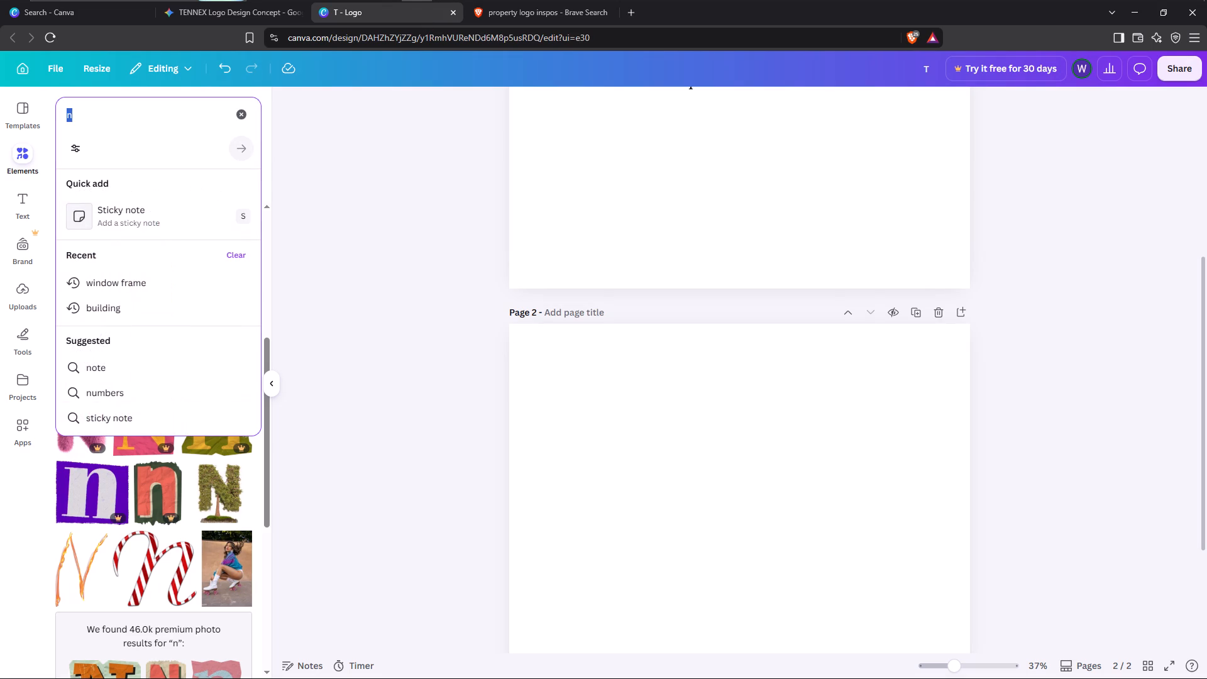
pyautogui.scroll(5, 637, 266)
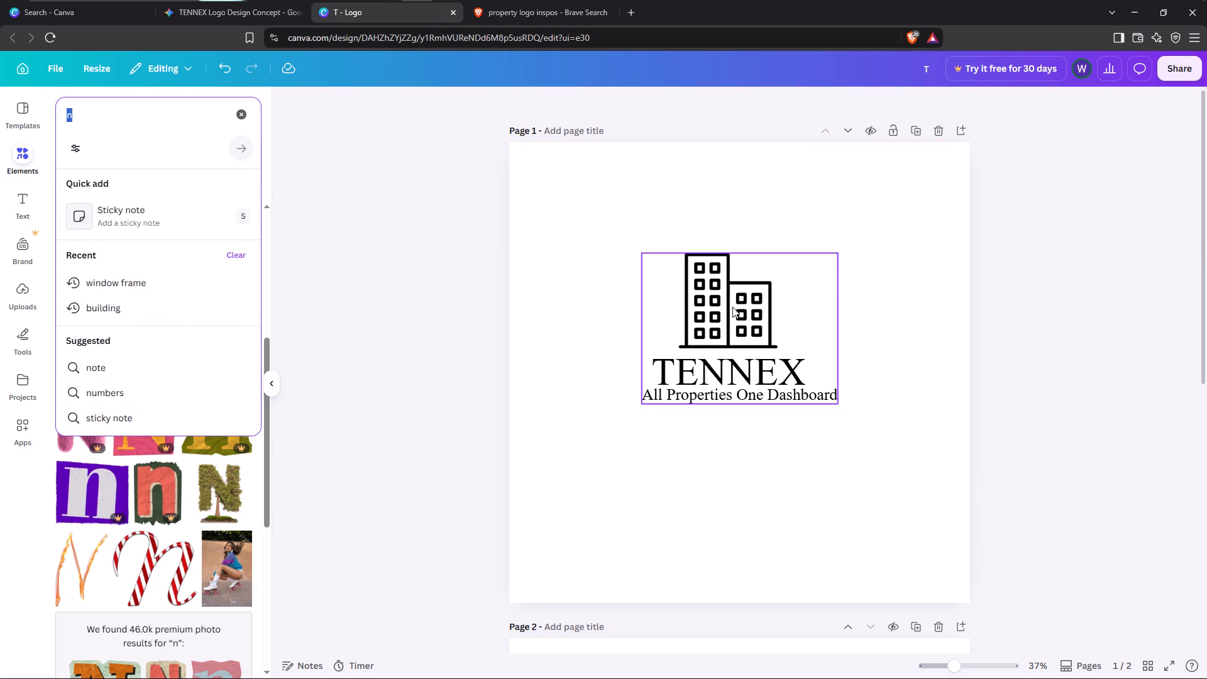
pyautogui.doubleClick(732, 306)
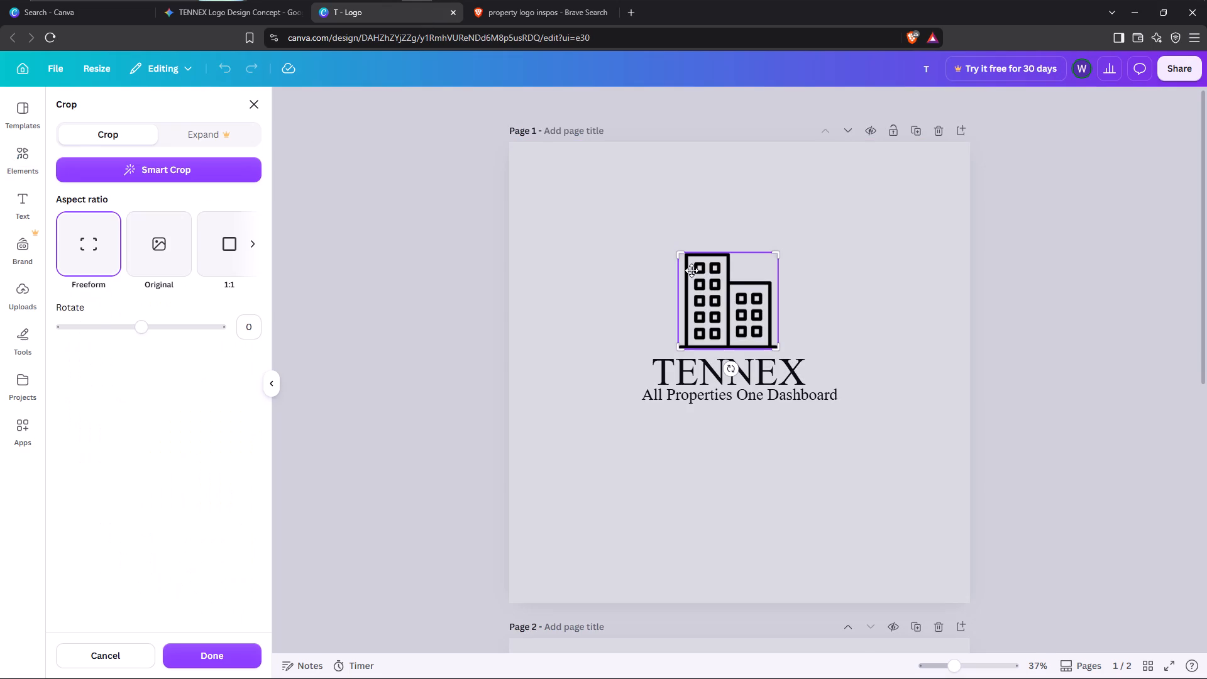
pyautogui.press('Delete')
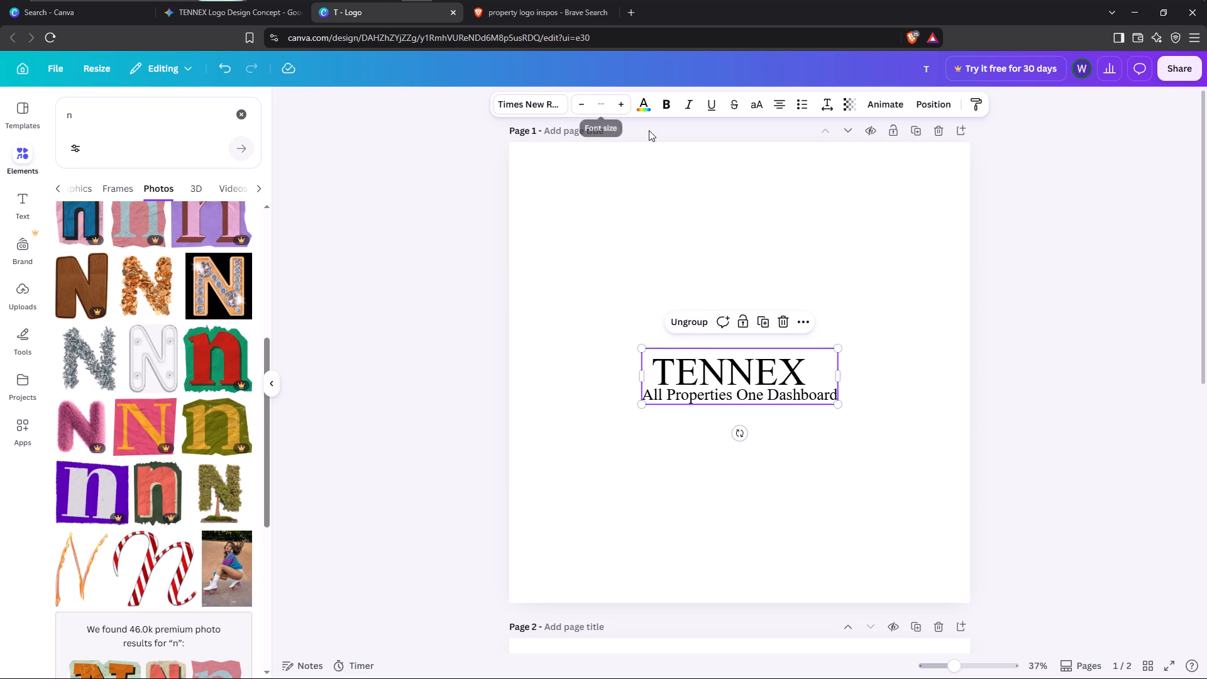
# Search the elements library for "roof" and browse the graphics results for a simple roof icon, checking the thin roof outline's details.
pyautogui.moveTo(103, 116); pyautogui.dragTo(57, 109)
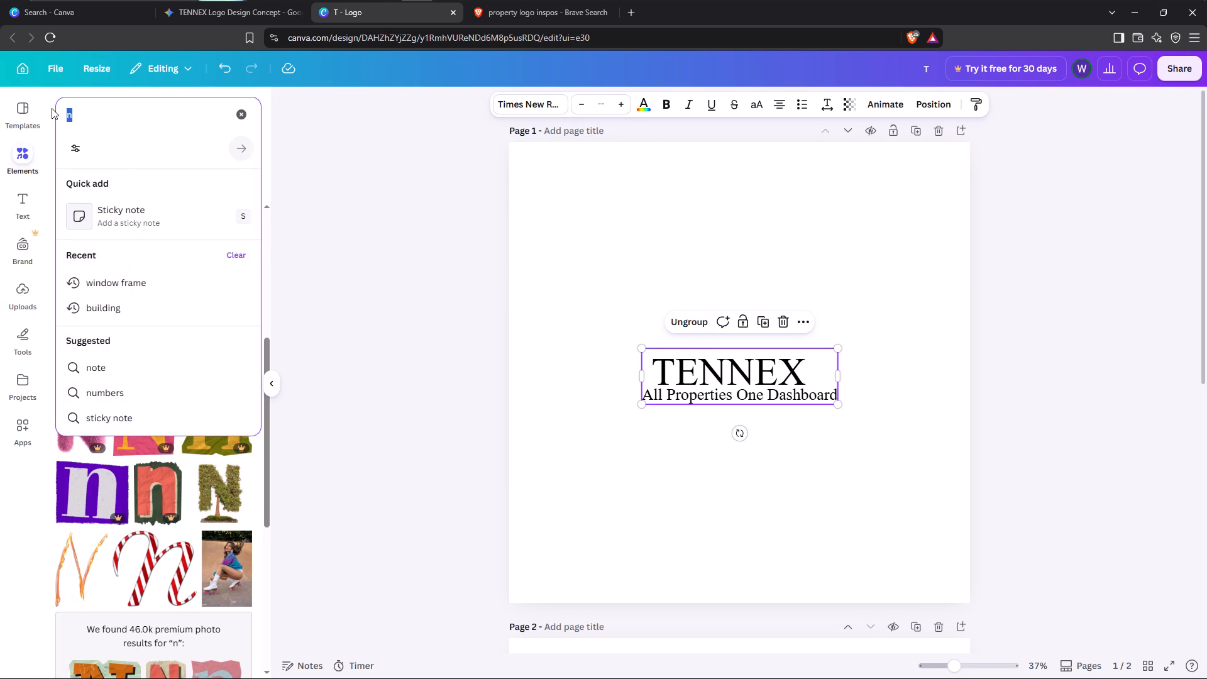
pyautogui.write('roof')
pyautogui.press('Return')
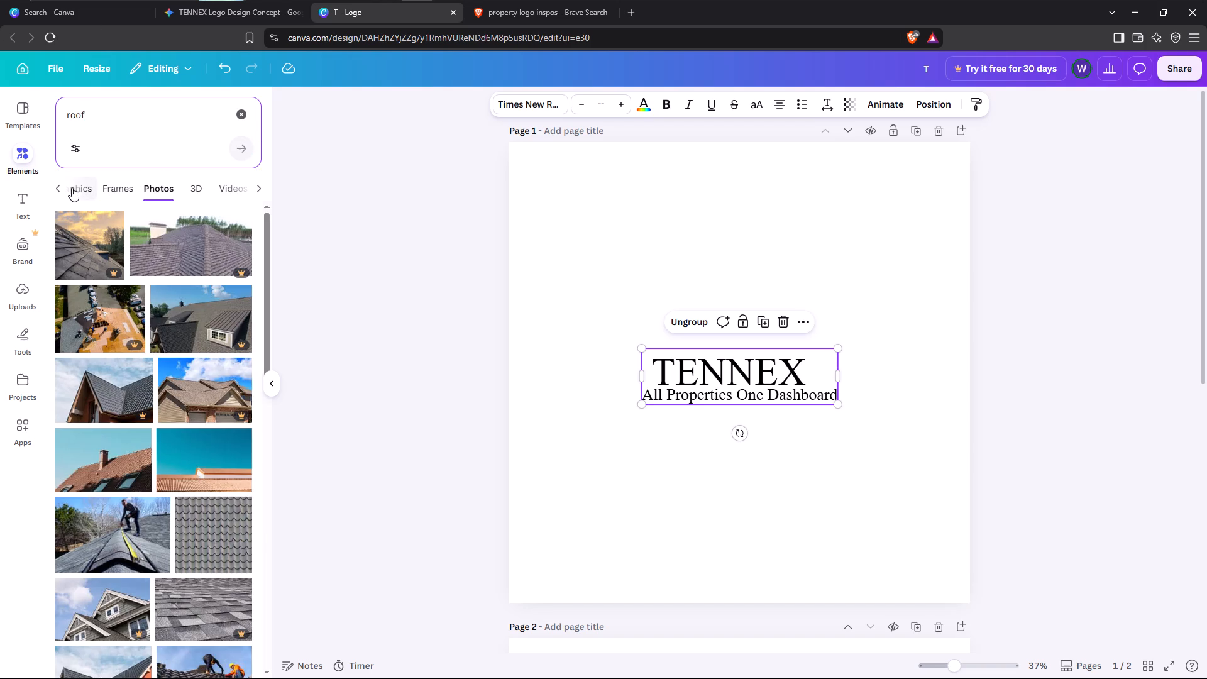
pyautogui.click(72, 187)
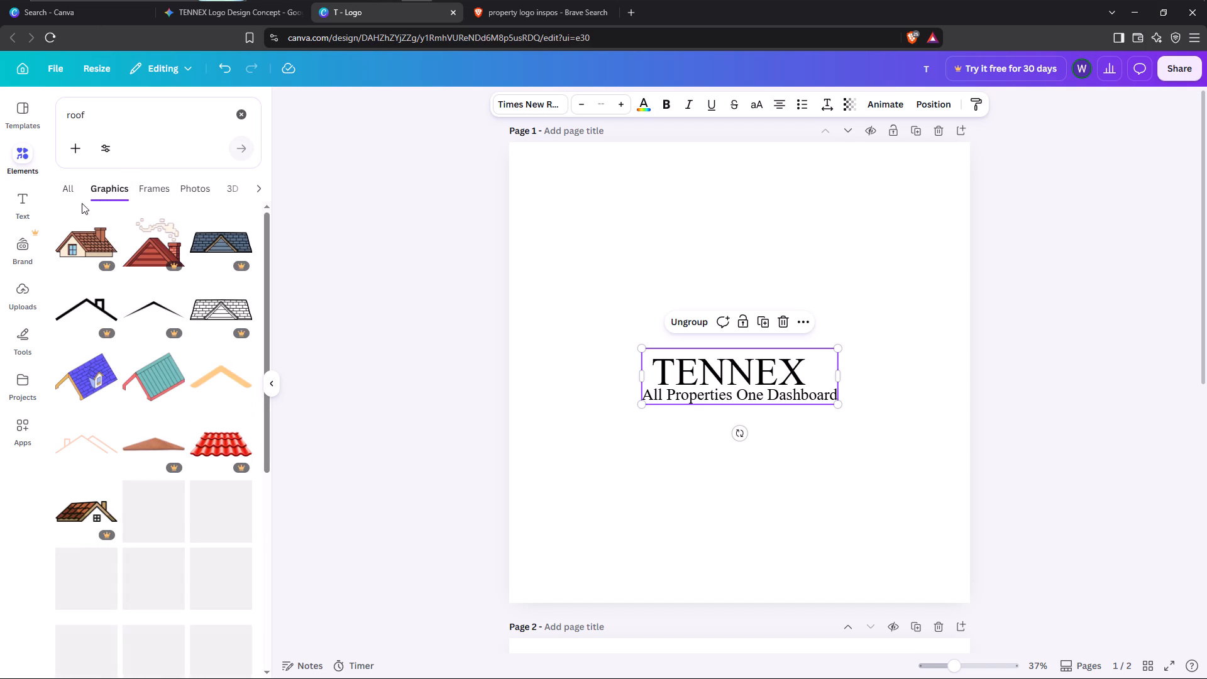
pyautogui.rightClick(155, 309)
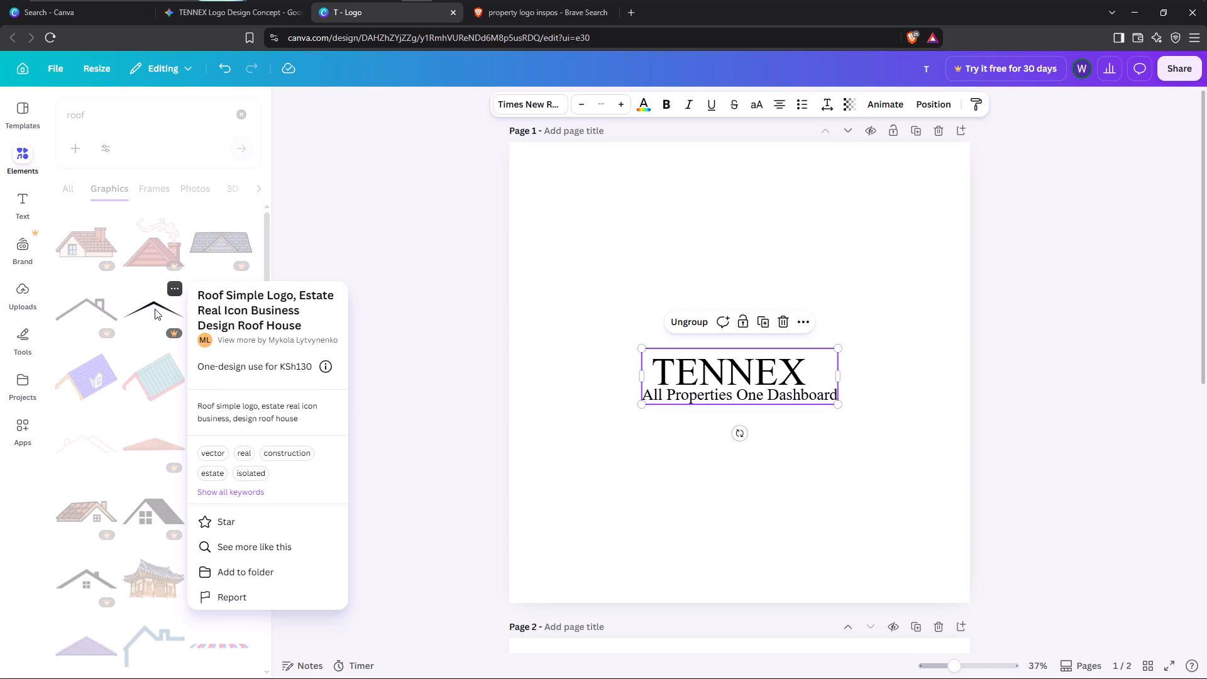
pyautogui.click(427, 150)
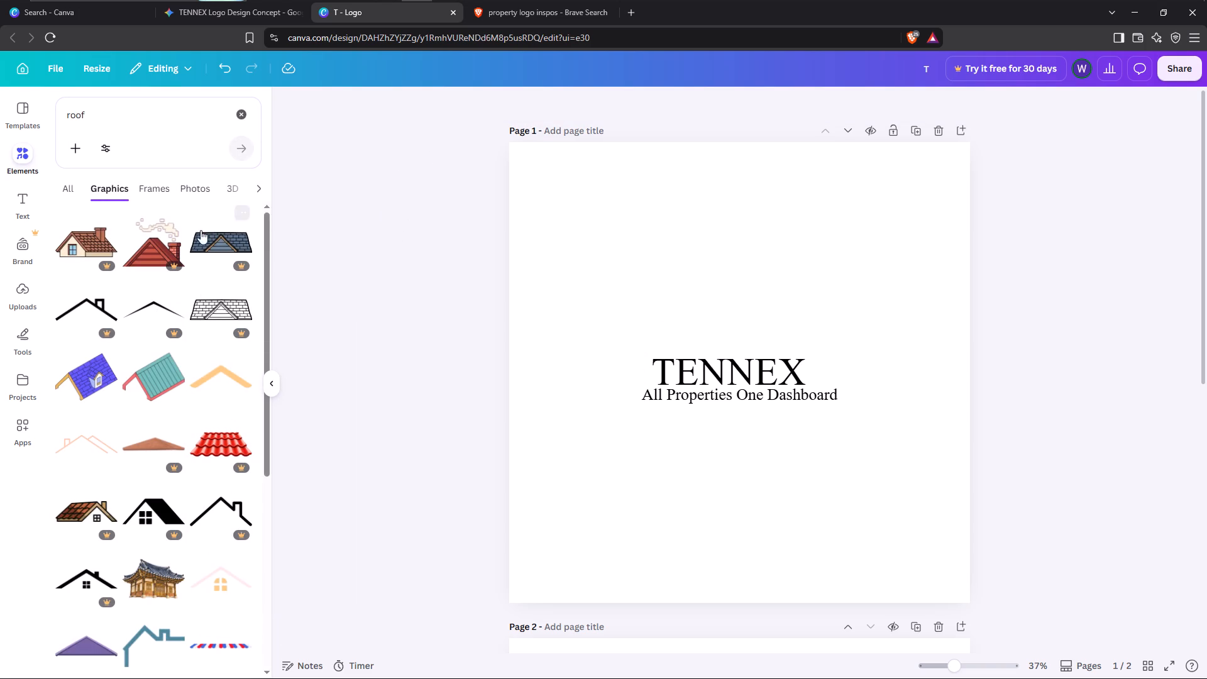
pyautogui.scroll(-4, 179, 257)
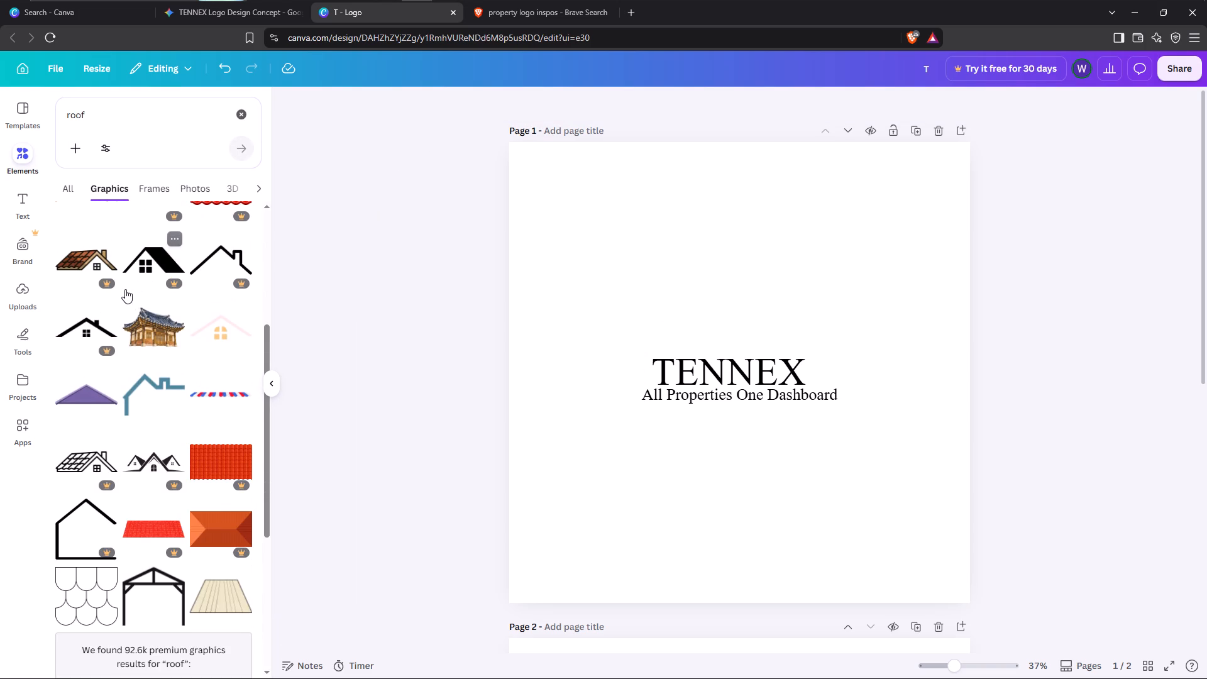
pyautogui.scroll(-1, 120, 353)
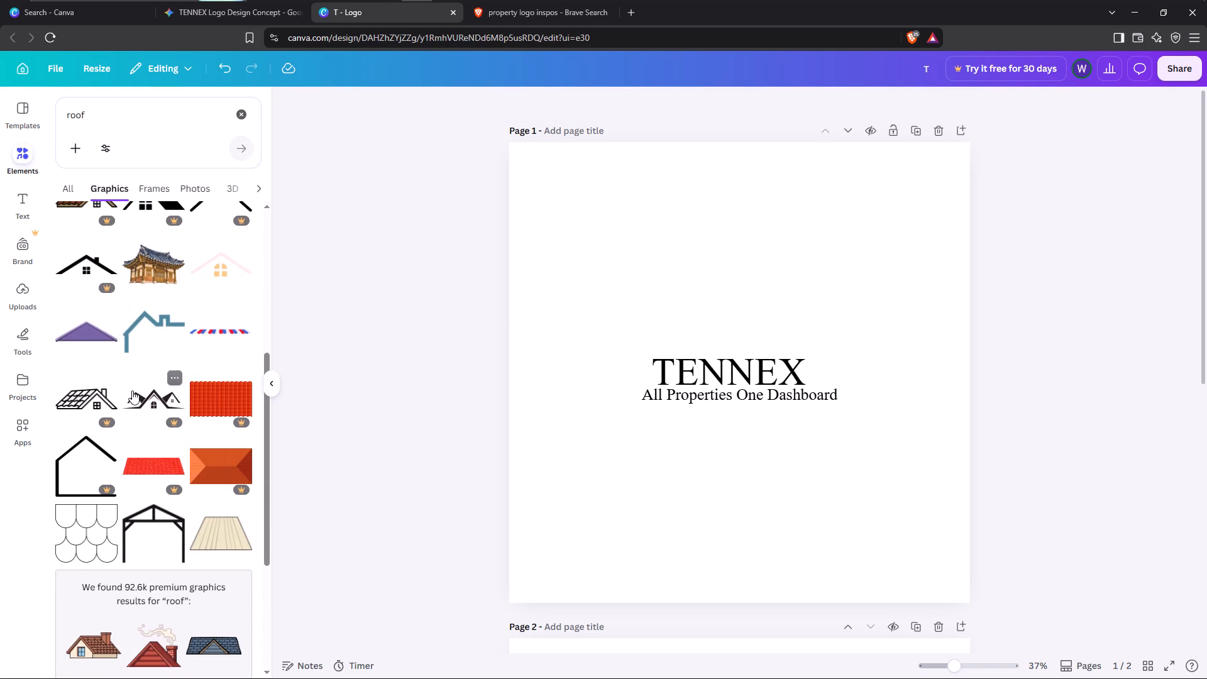
# Inspect the page's source markup and expand the object-panel aside down to its list of tabpanel elements.
pyautogui.rightClick(314, 390)
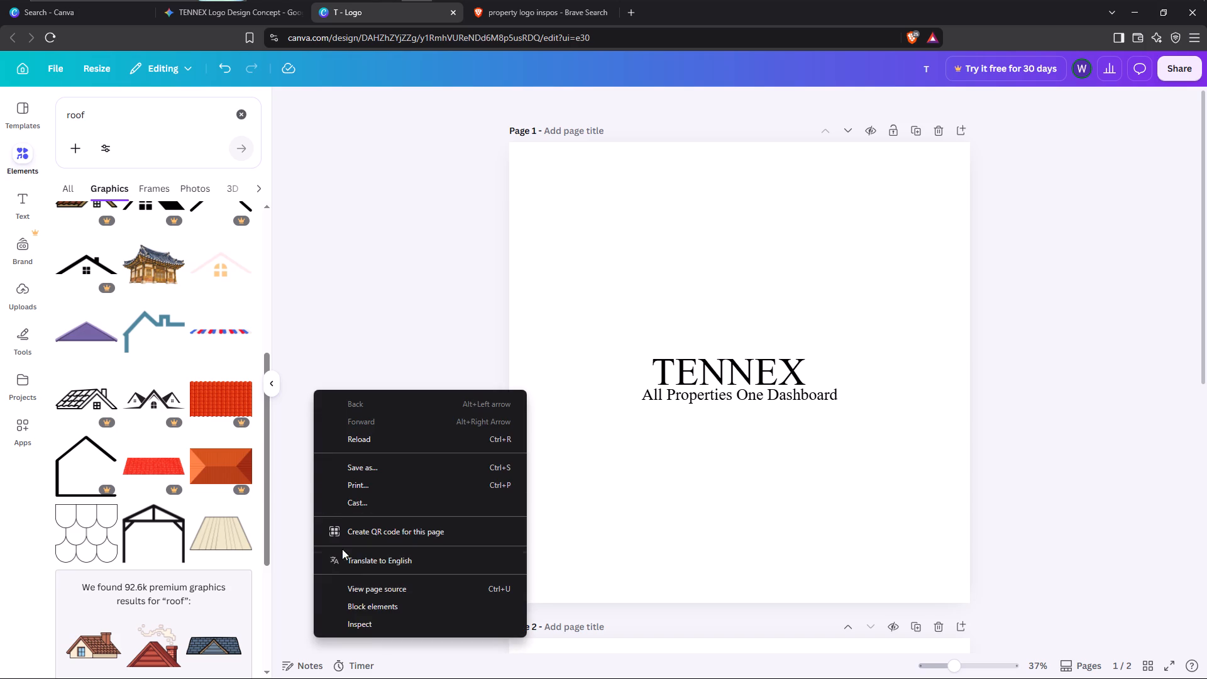
pyautogui.click(364, 627)
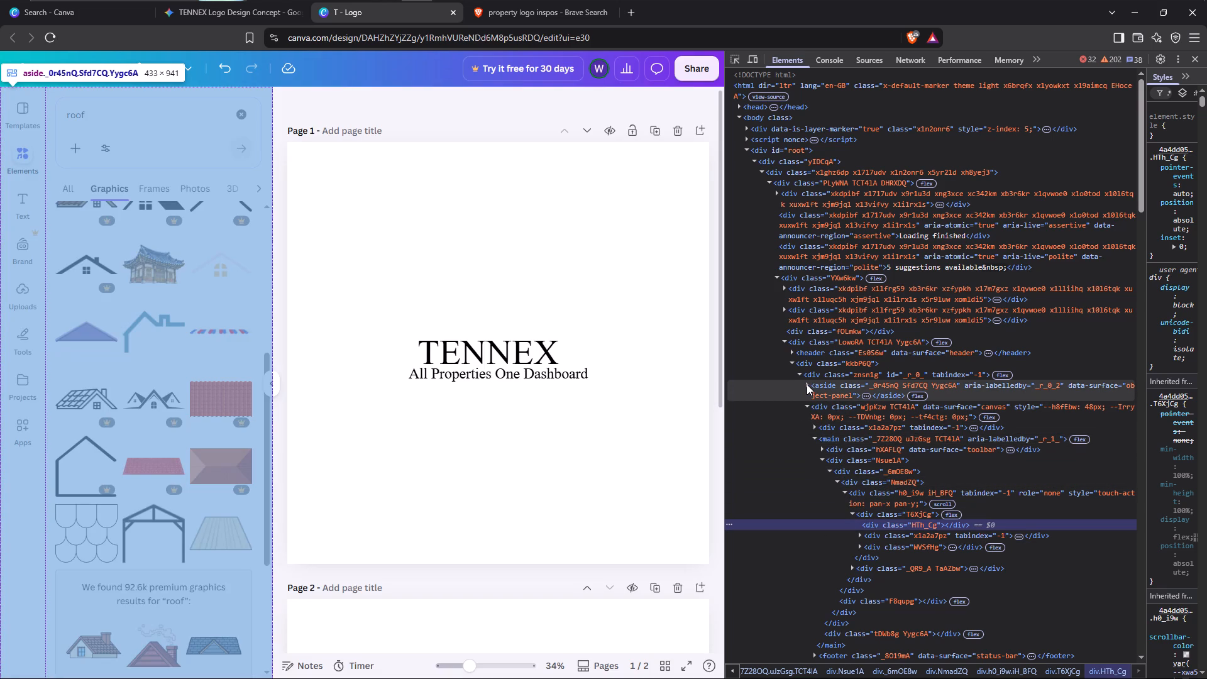
pyautogui.click(807, 384)
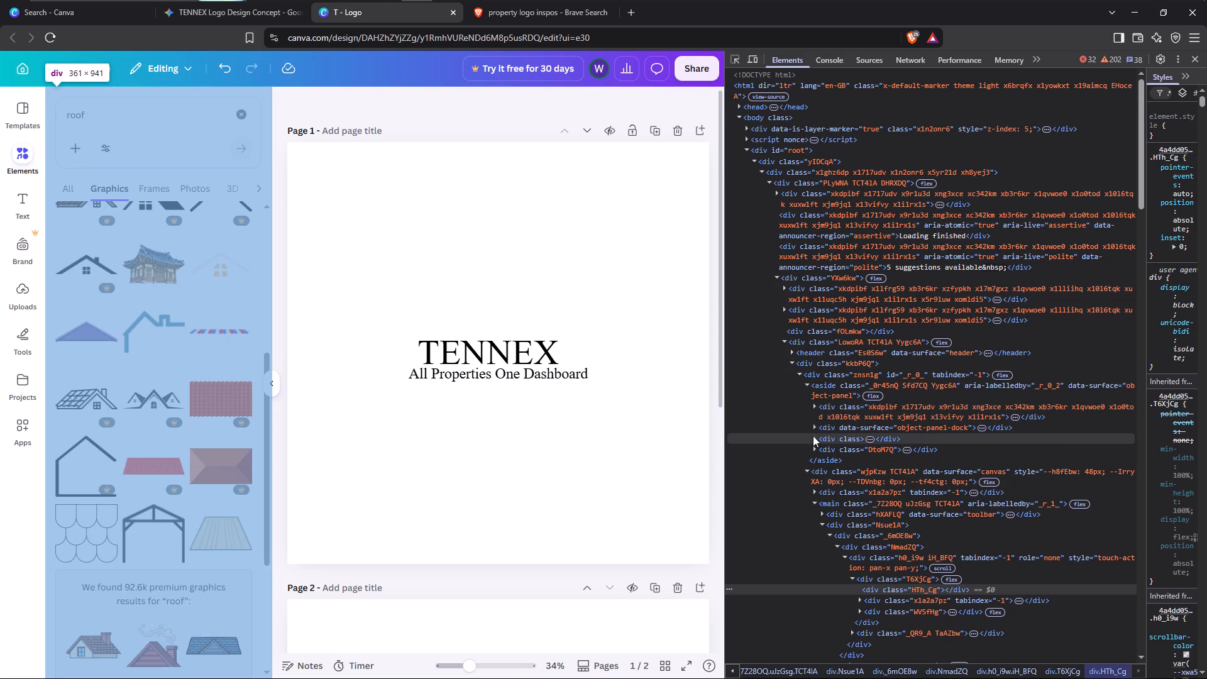
pyautogui.click(813, 436)
pyautogui.click(824, 448)
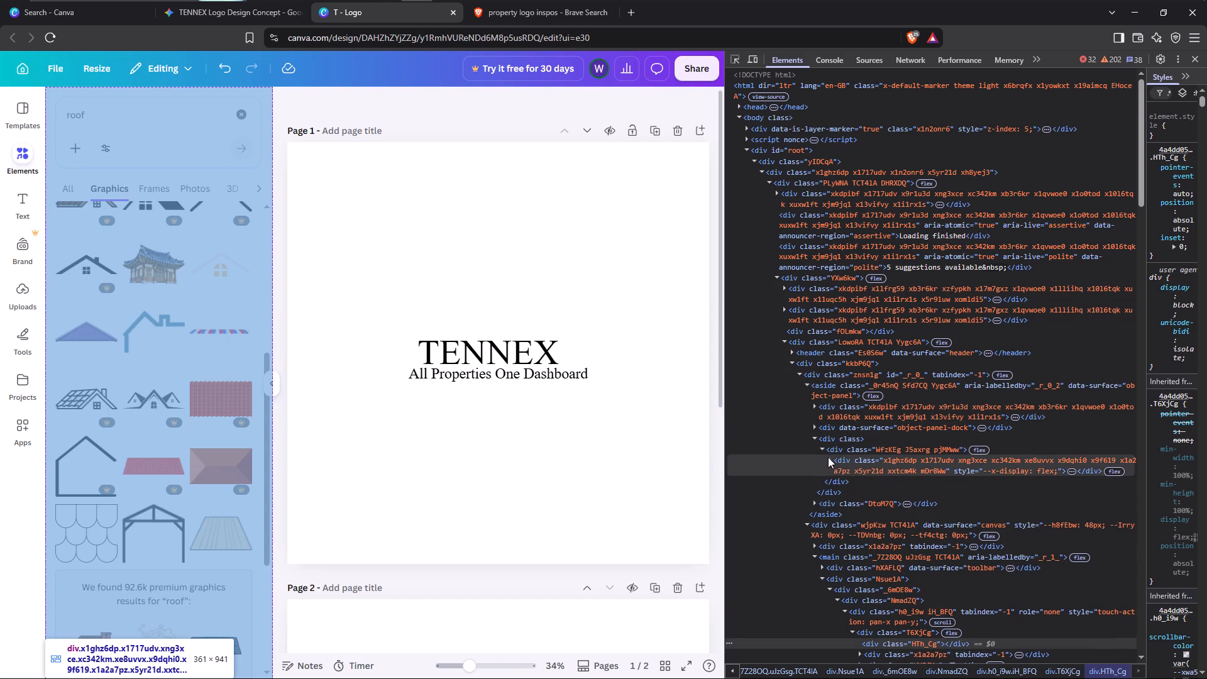
pyautogui.click(828, 457)
pyautogui.click(837, 480)
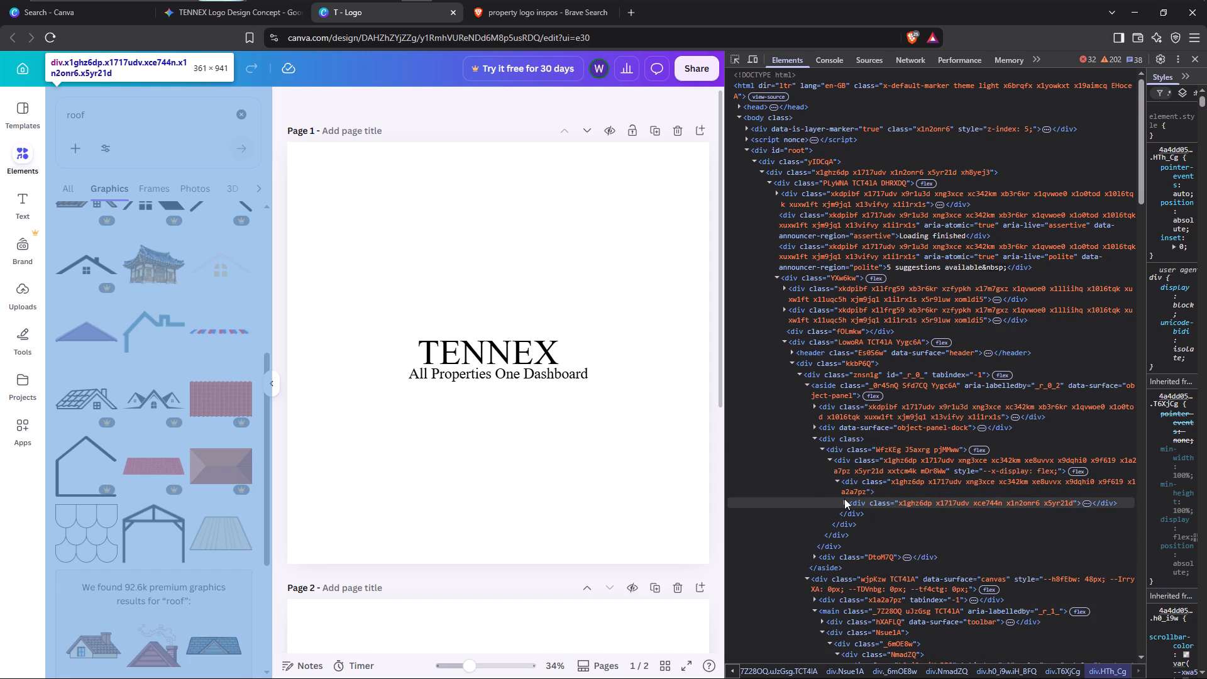
pyautogui.click(844, 499)
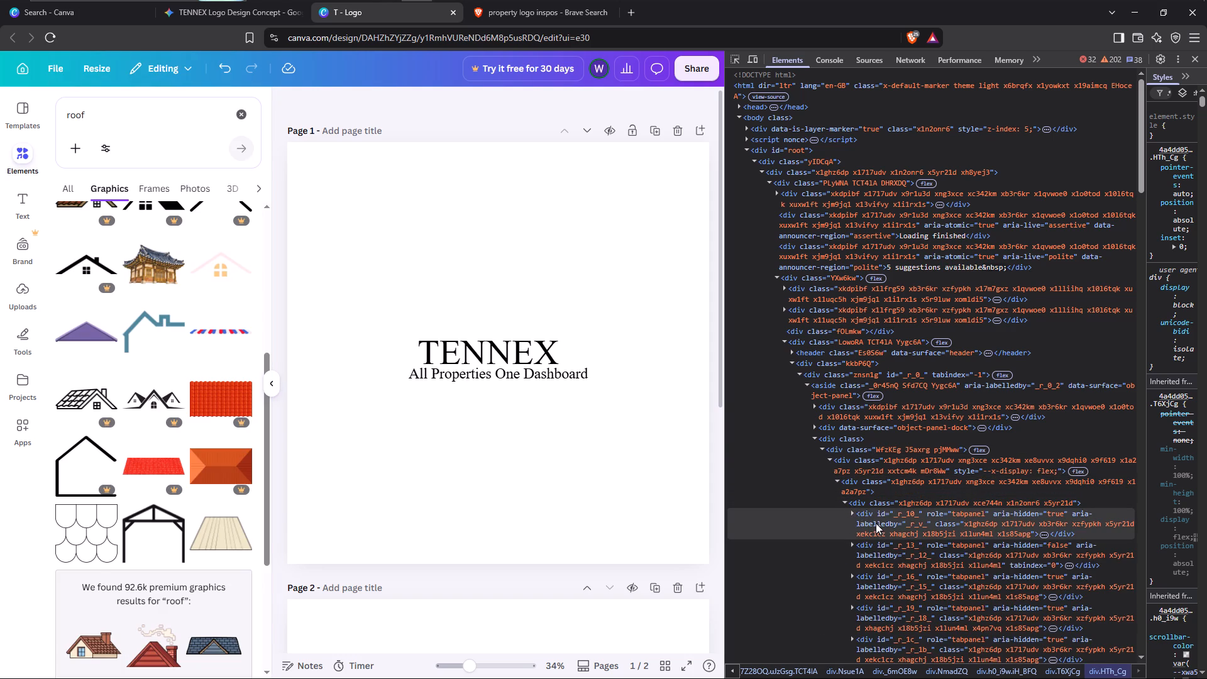
# Expand the tabpanel marked aria-hidden "false" through its nested containers, down to the contents of the HfKGKA UYgBzQ element.
pyautogui.scroll(-5, 876, 523)
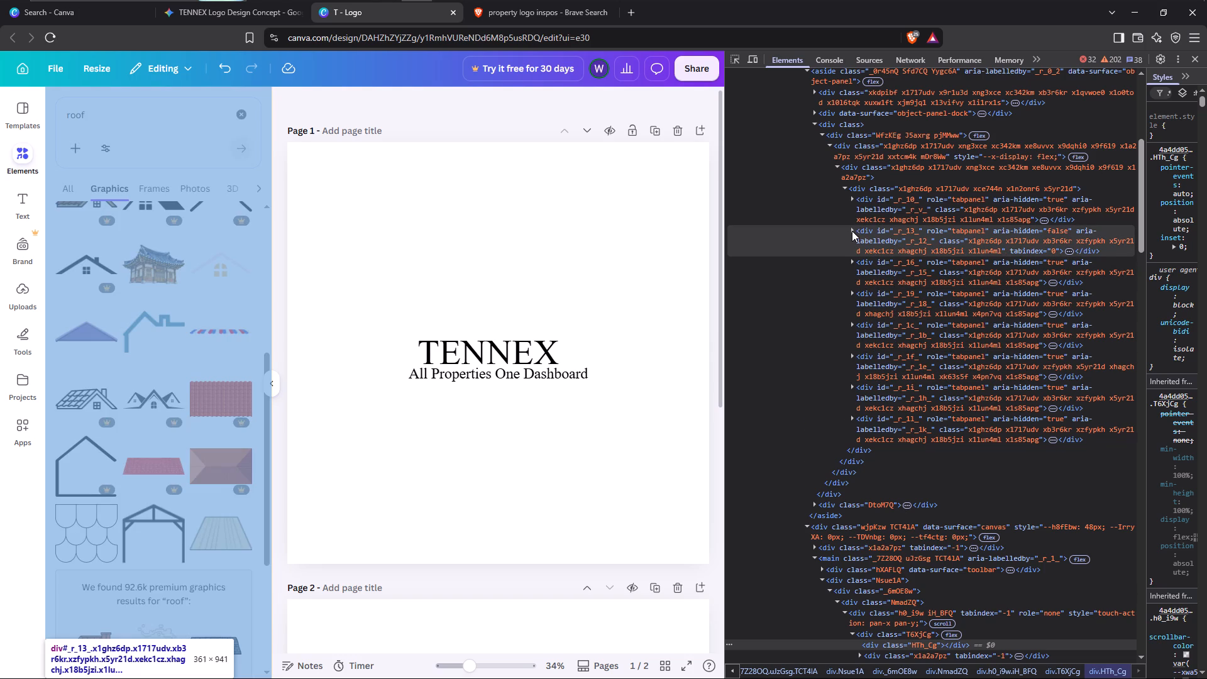
pyautogui.click(852, 231)
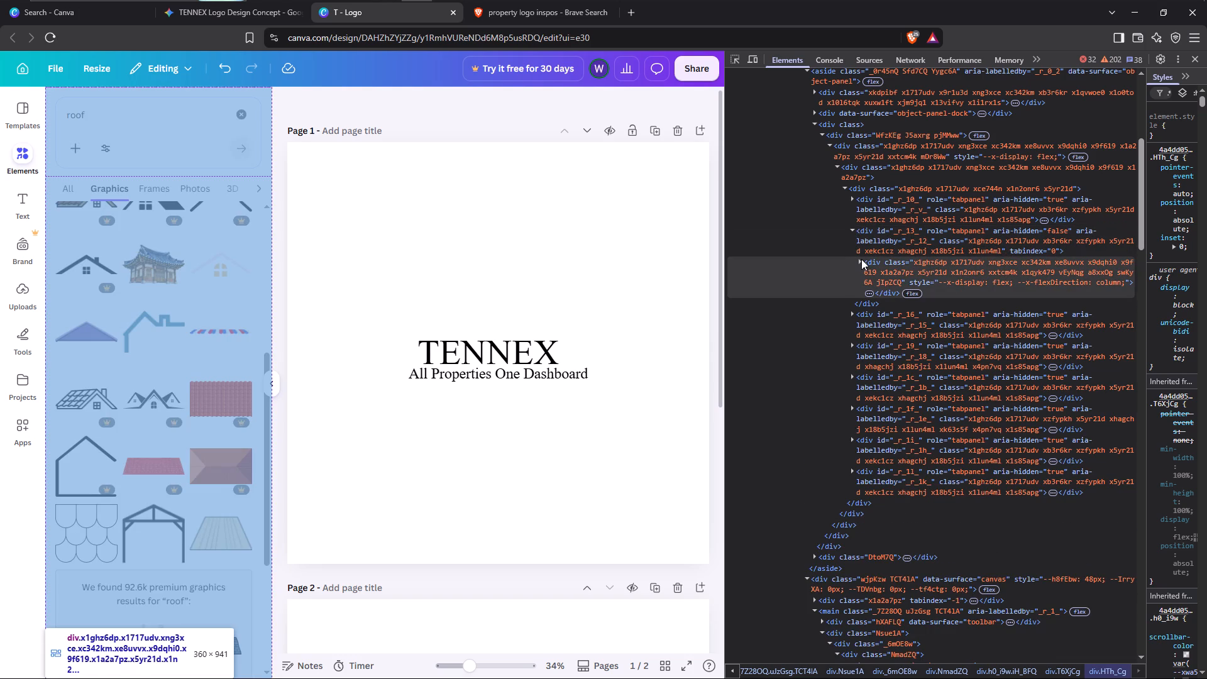
pyautogui.click(861, 259)
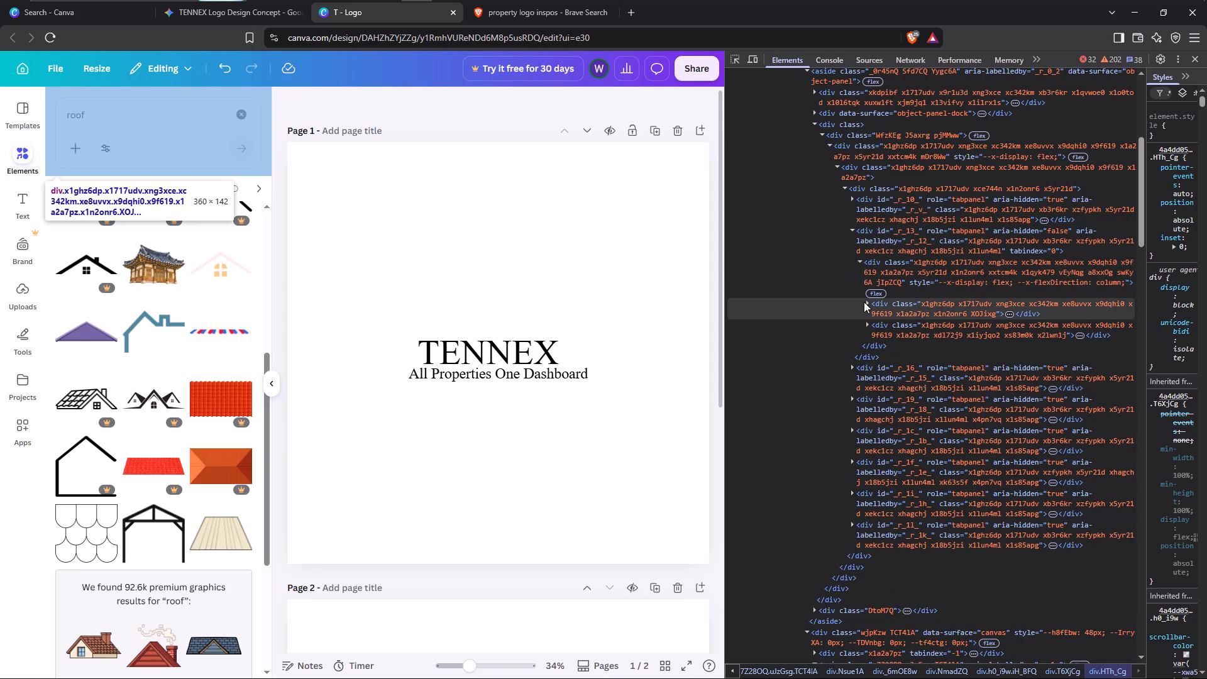
pyautogui.click(867, 323)
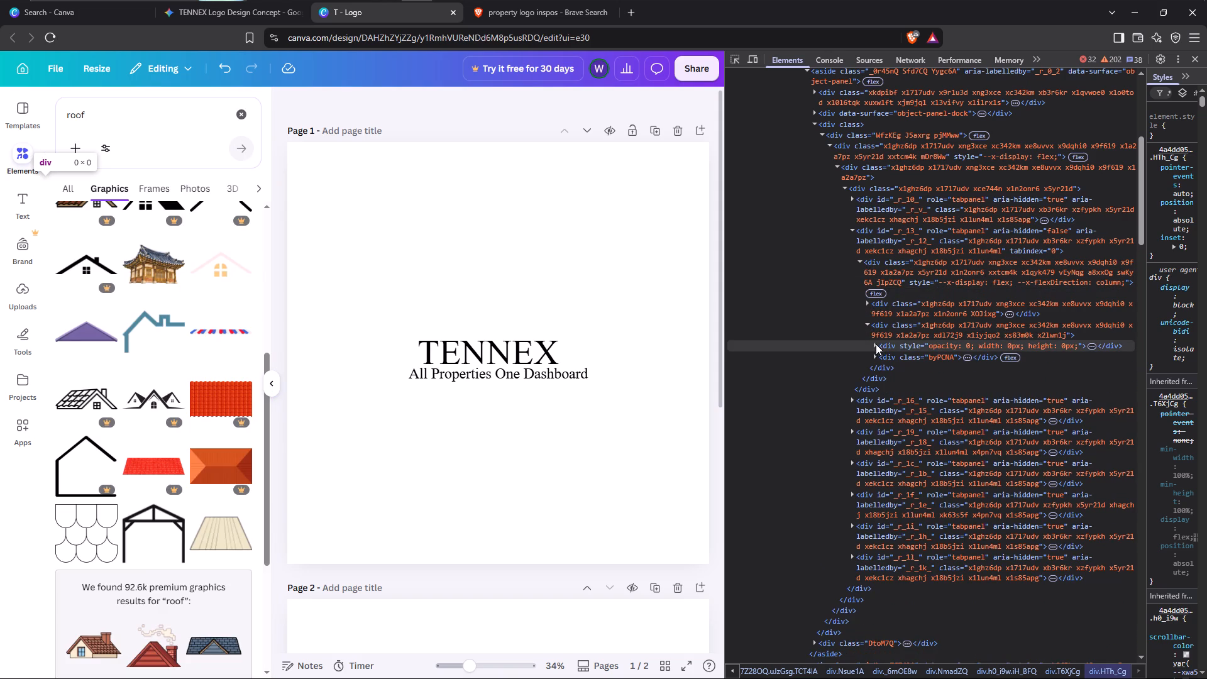
pyautogui.click(874, 357)
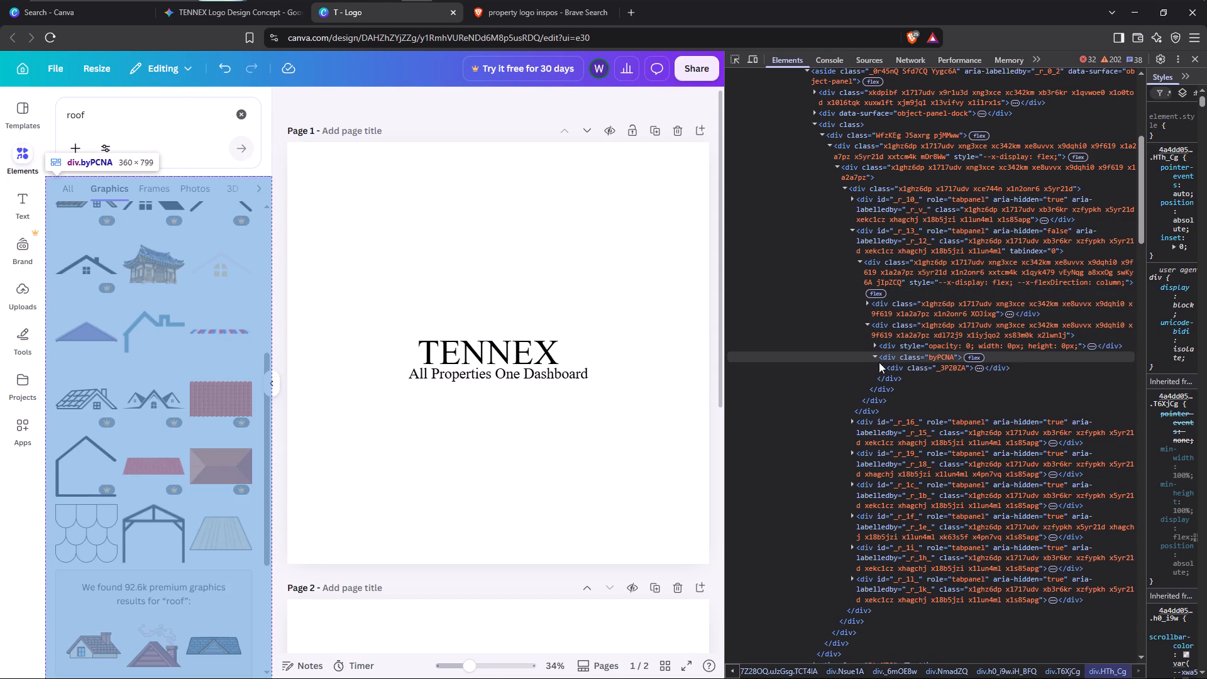
pyautogui.click(881, 365)
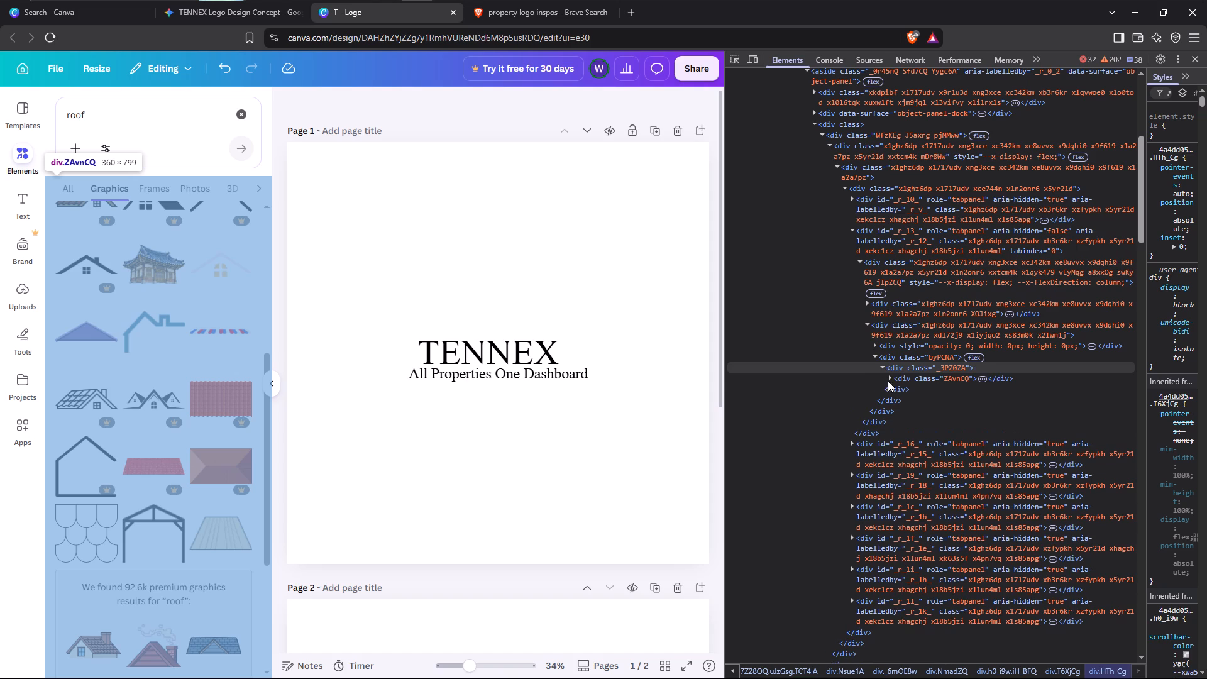
pyautogui.click(889, 378)
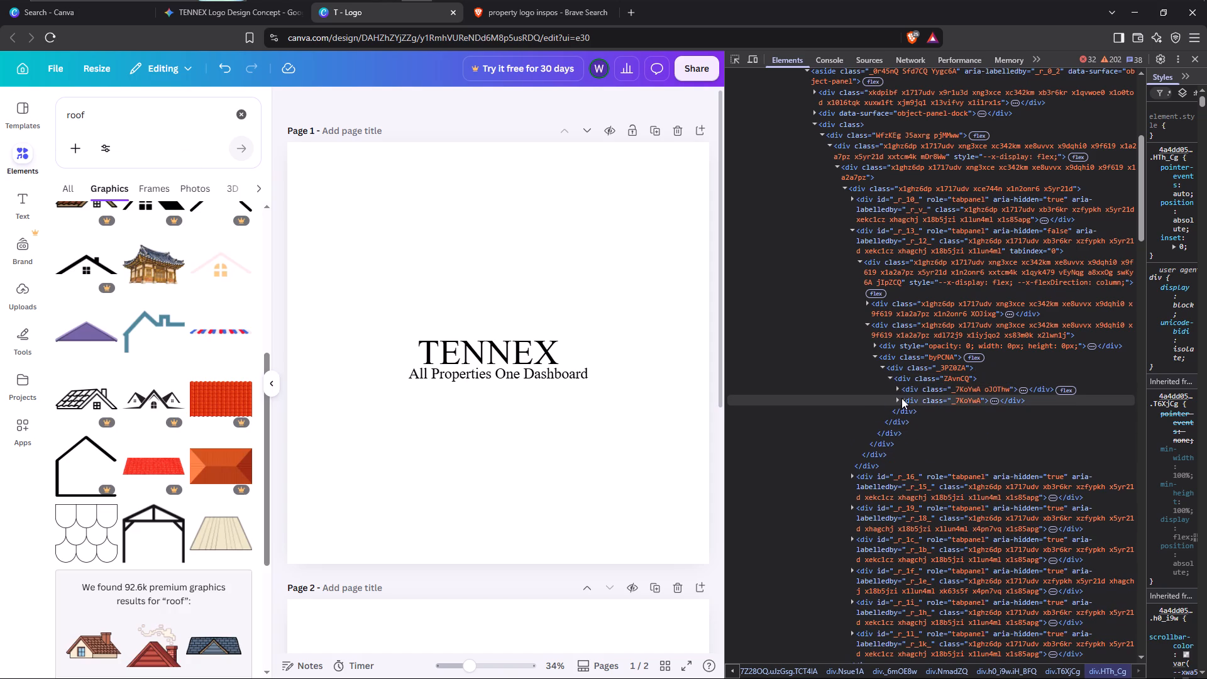
pyautogui.click(898, 387)
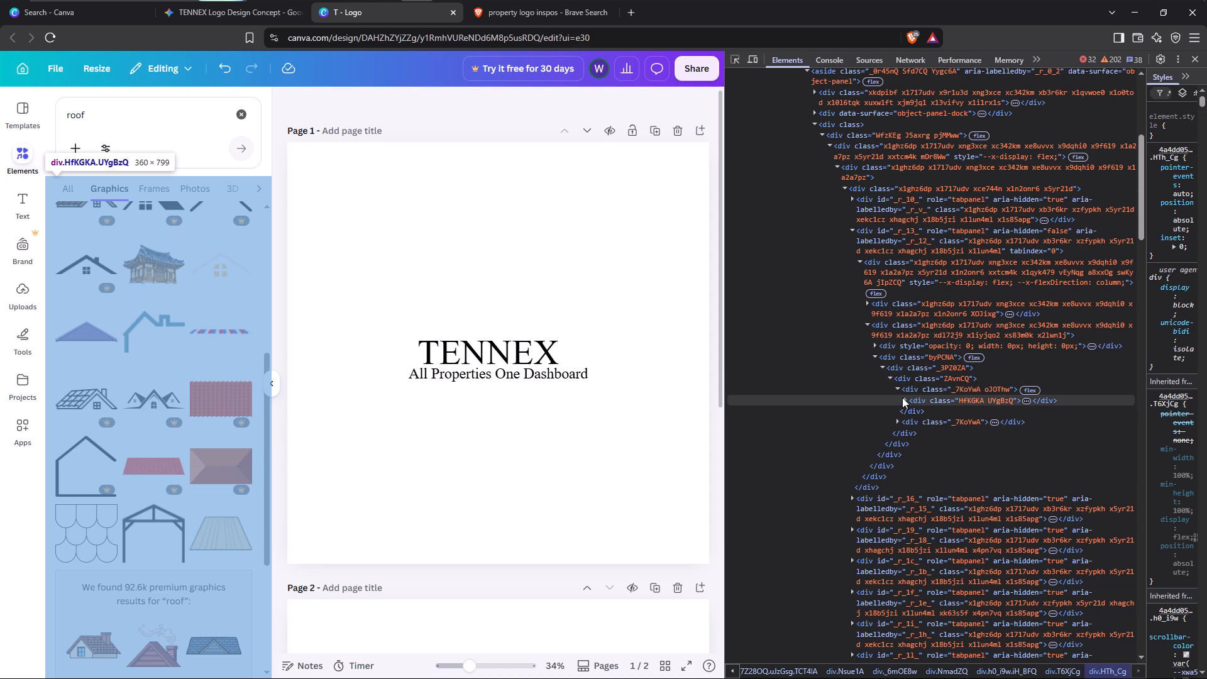
pyautogui.click(900, 400)
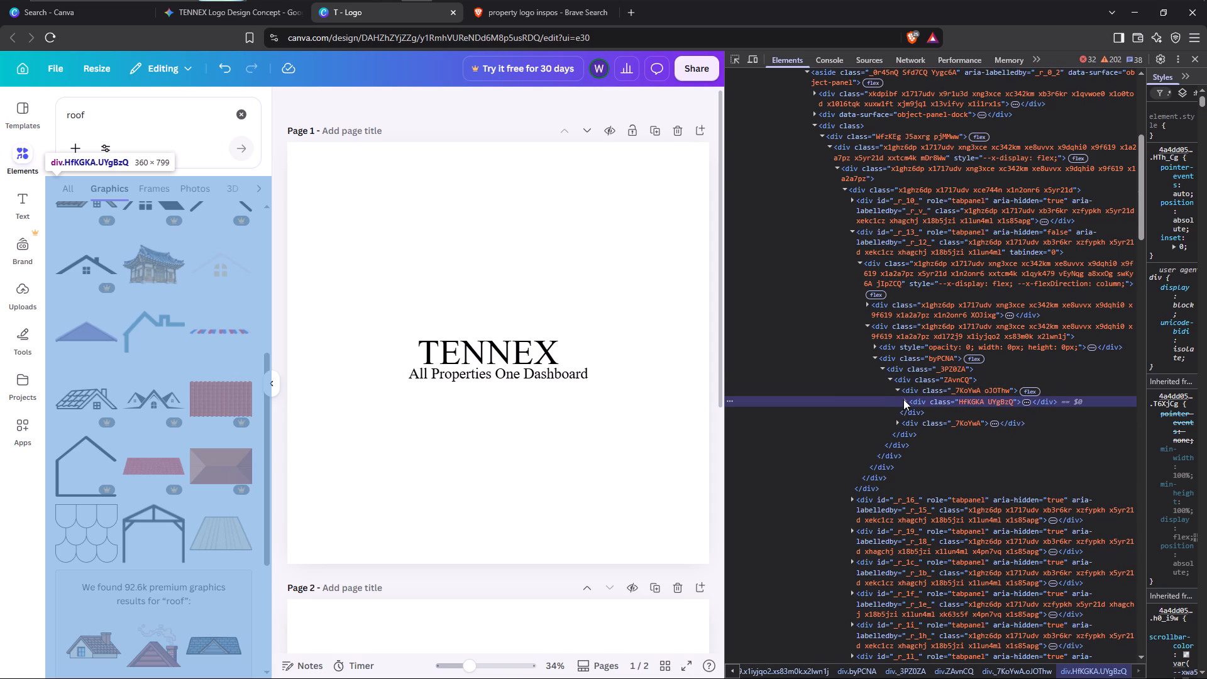
pyautogui.click(904, 399)
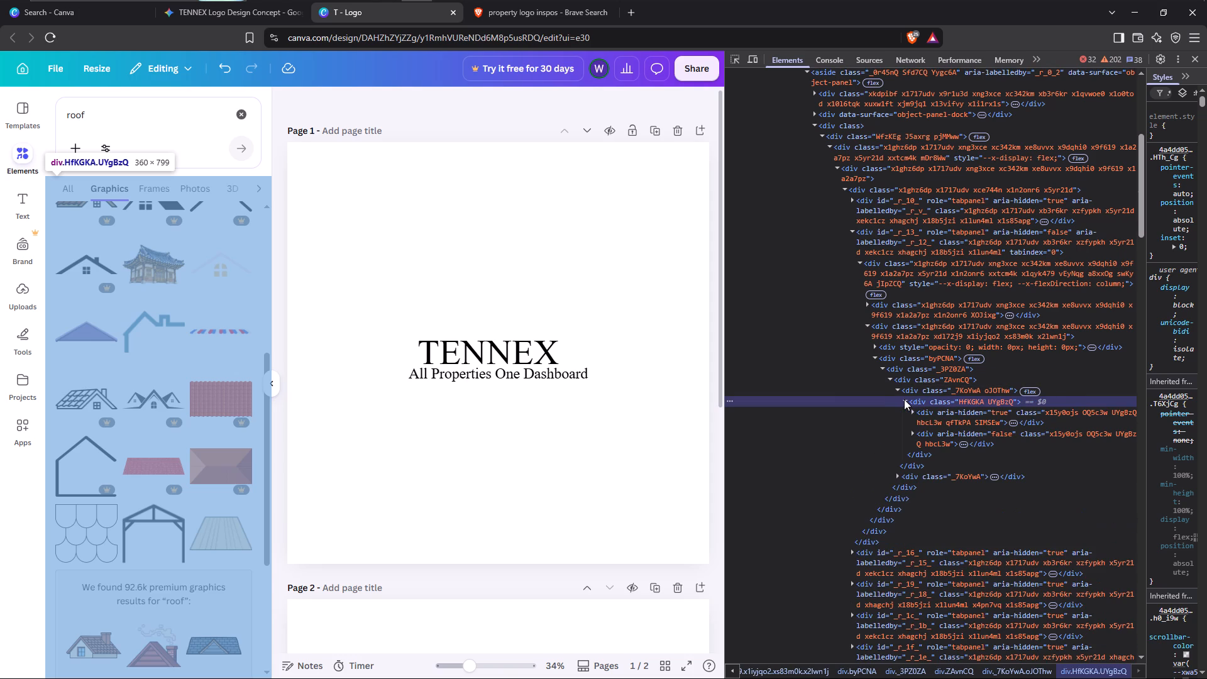
# Expand the container marked aria-hidden "false" through its subtab panel and the v5rXzA scroll container, down to the grid inside it.
pyautogui.click(912, 432)
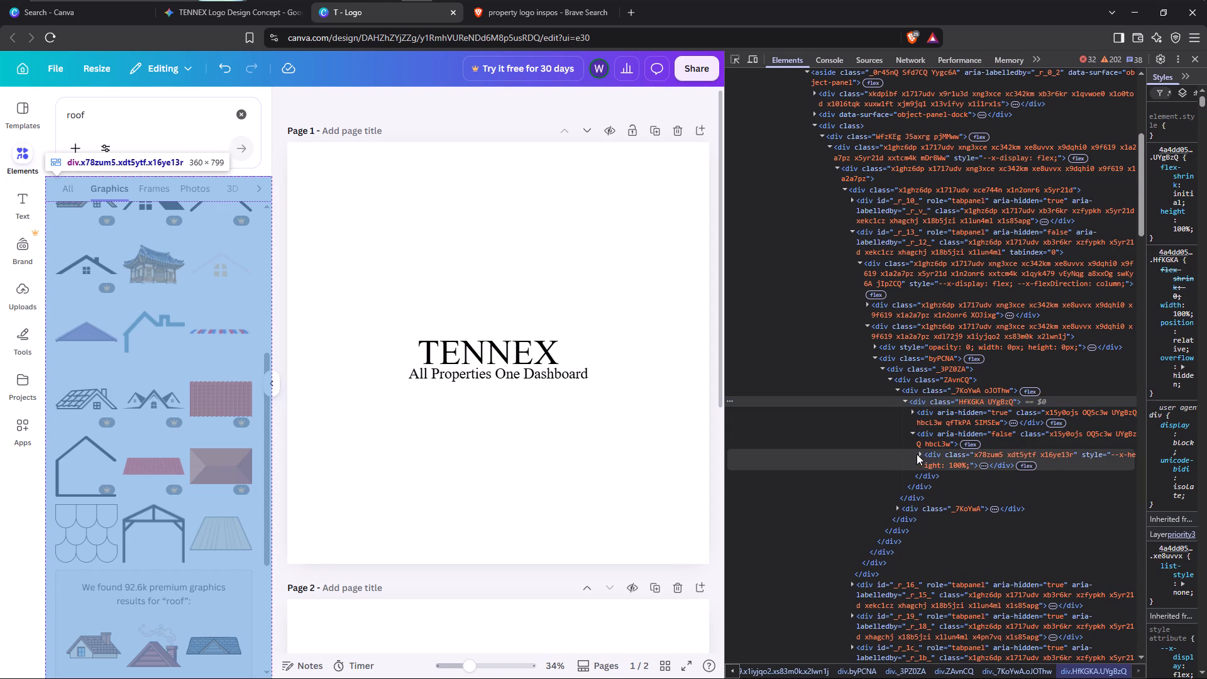
pyautogui.click(919, 453)
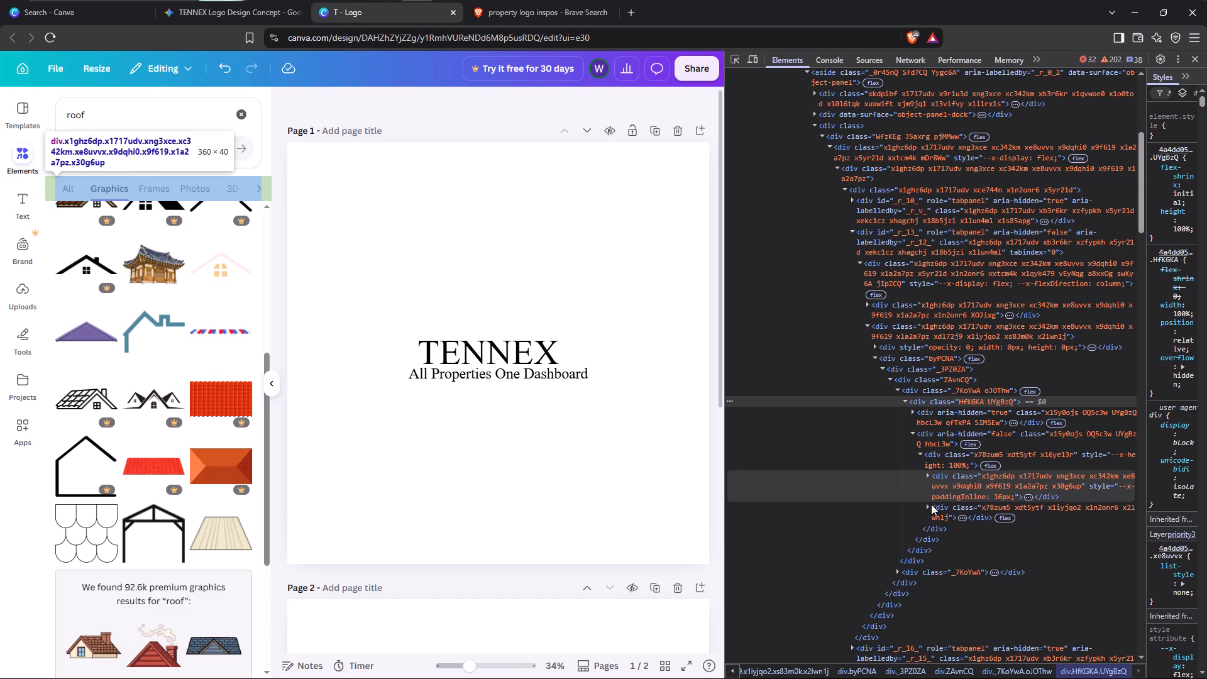
pyautogui.click(928, 507)
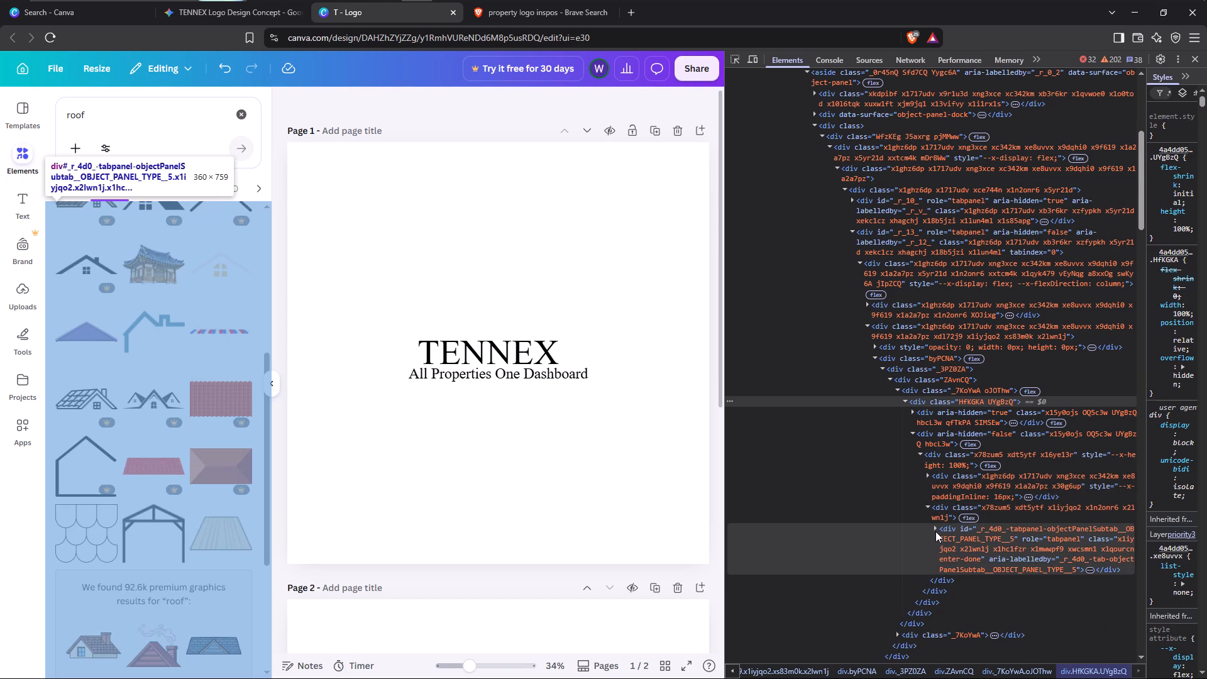
pyautogui.click(935, 528)
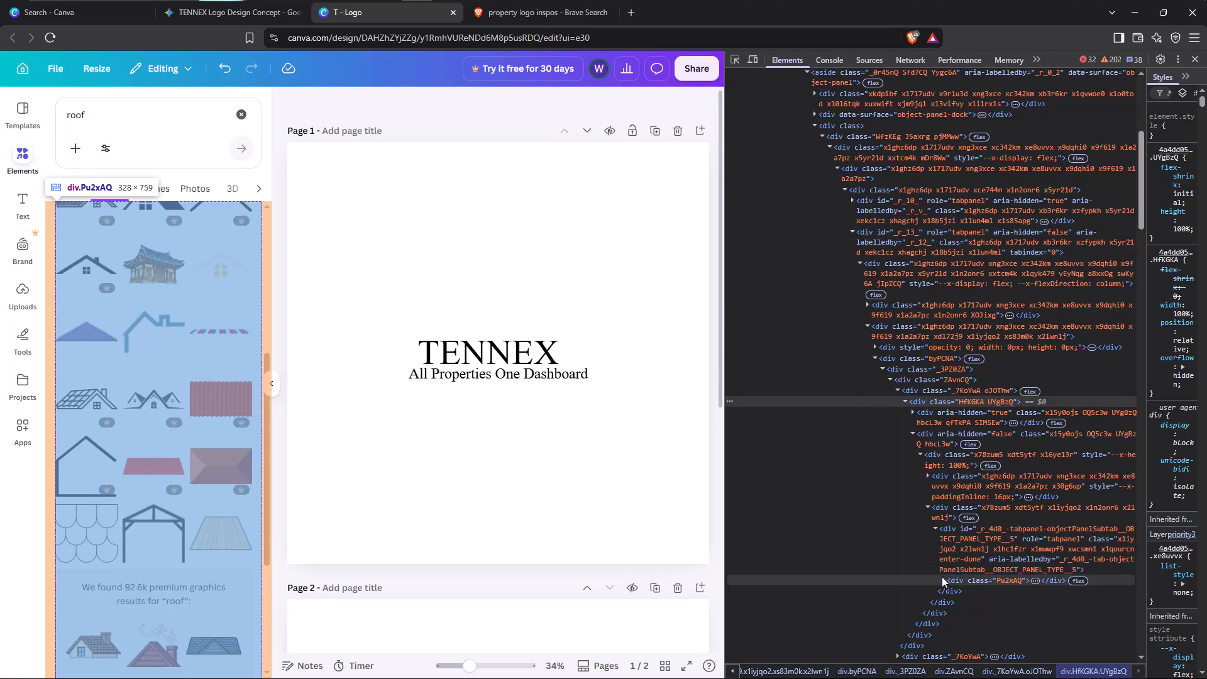
pyautogui.click(942, 577)
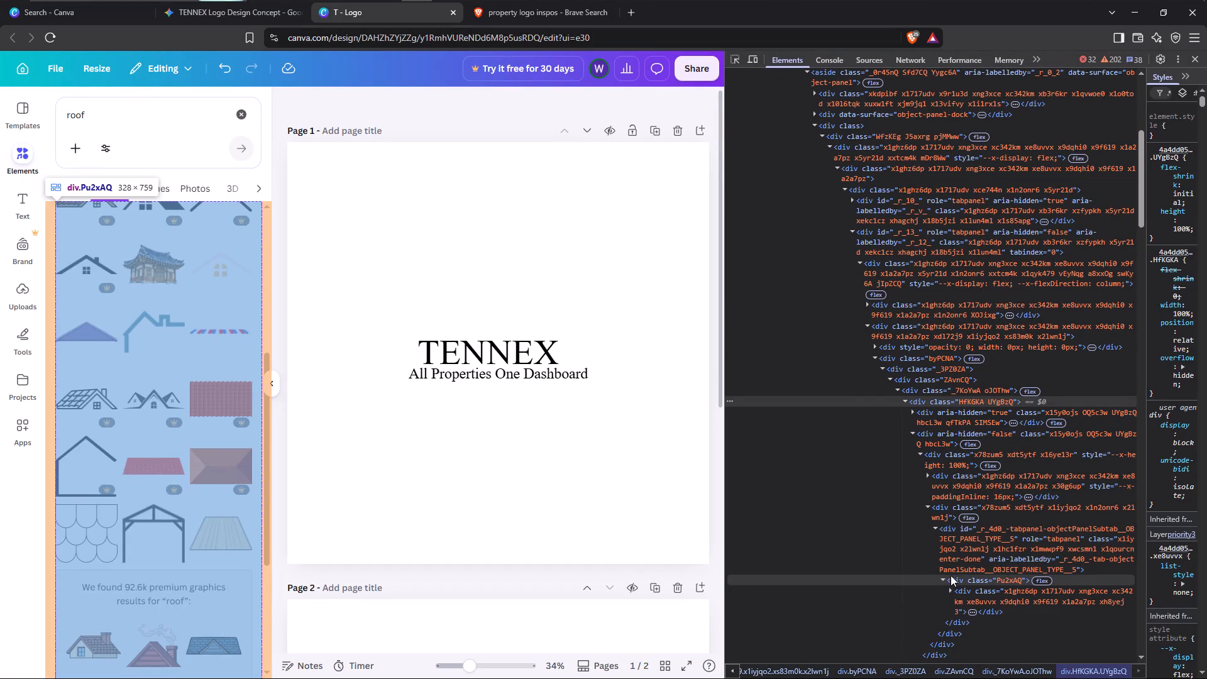
pyautogui.scroll(-5, 929, 533)
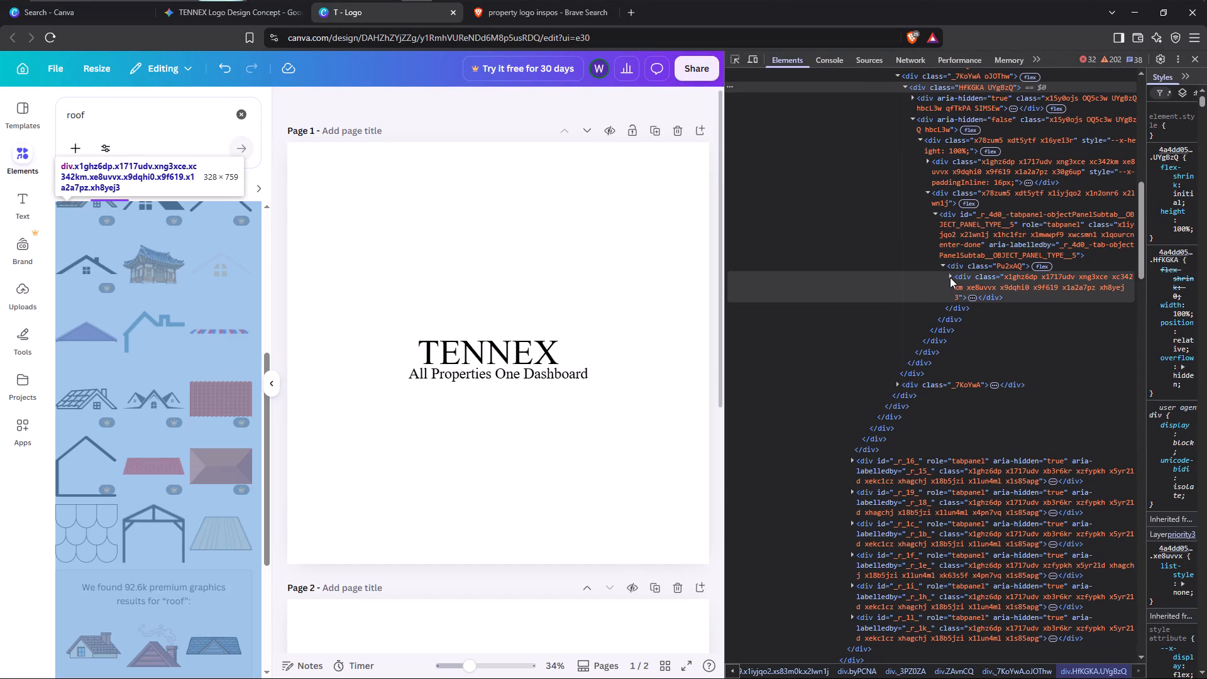
pyautogui.click(950, 277)
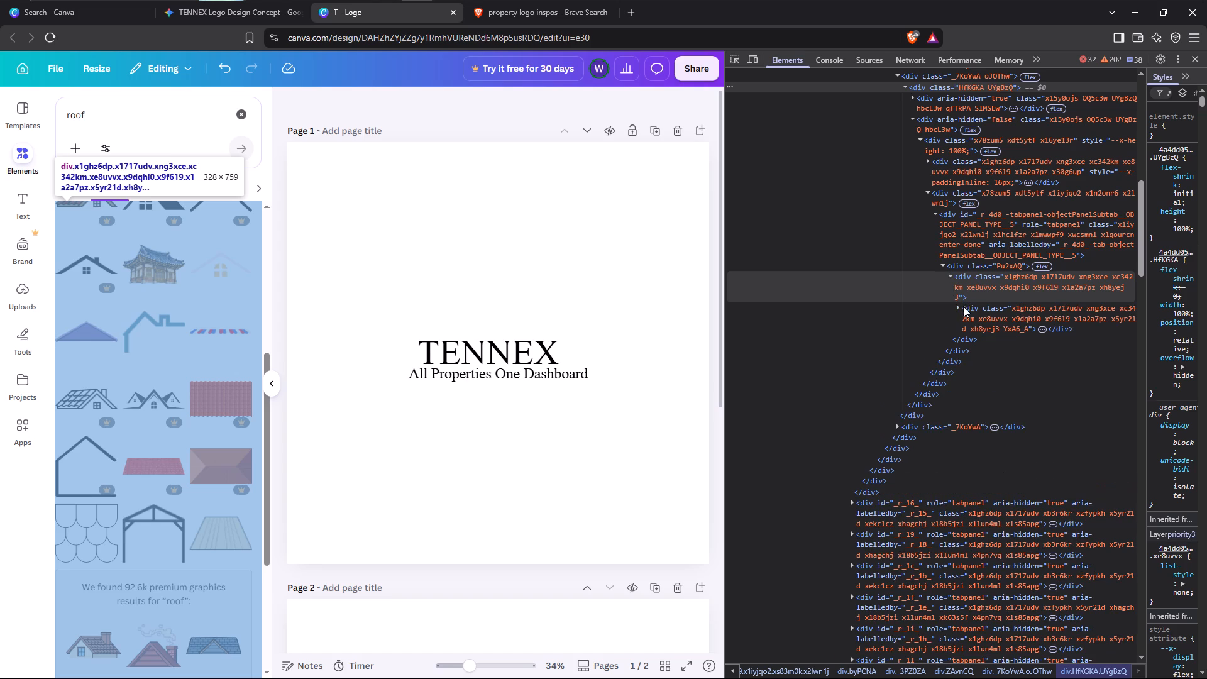
pyautogui.click(956, 304)
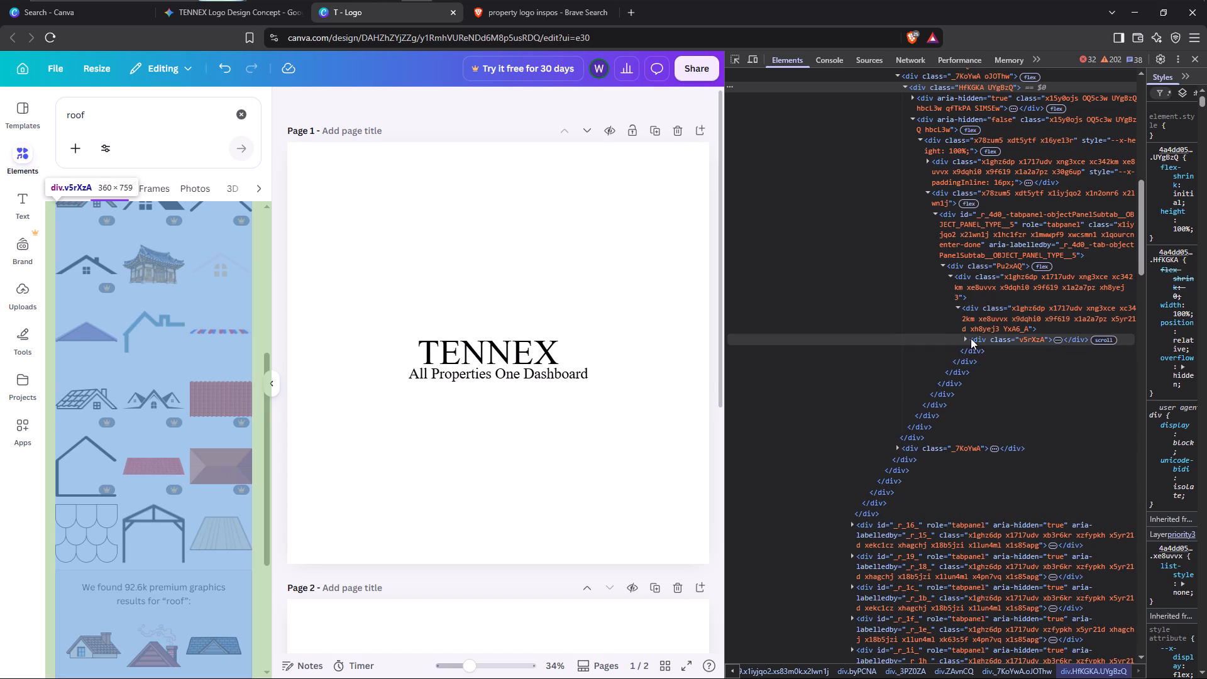
pyautogui.click(962, 336)
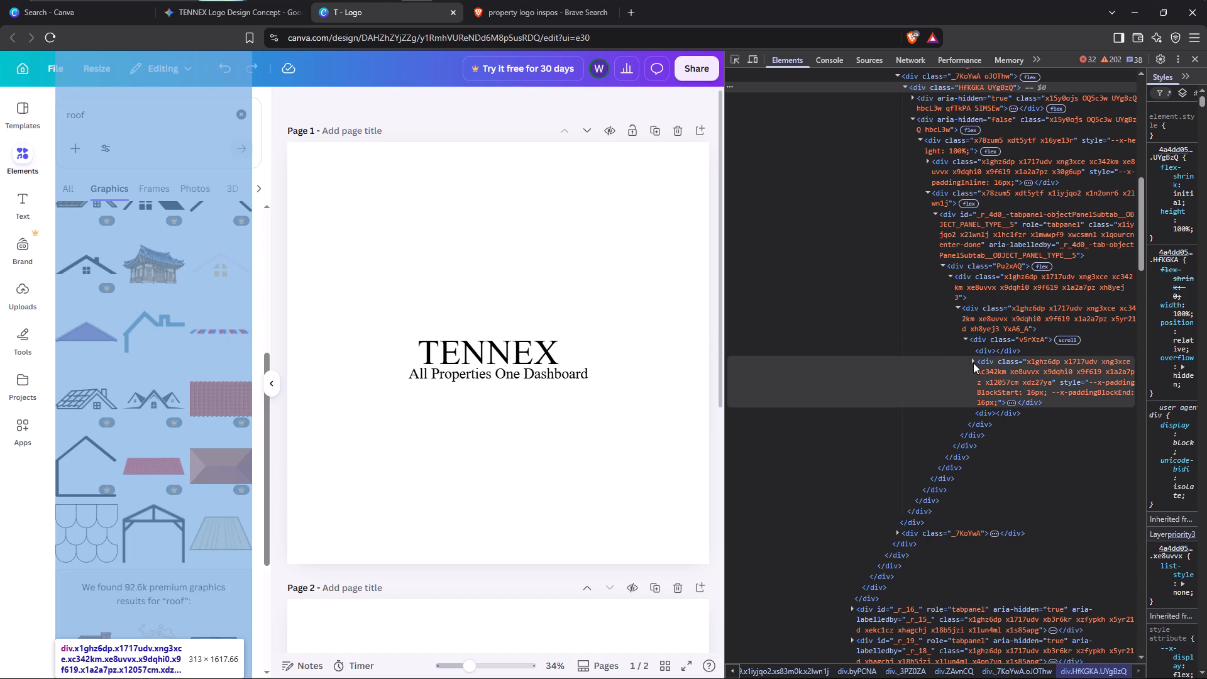
pyautogui.click(973, 361)
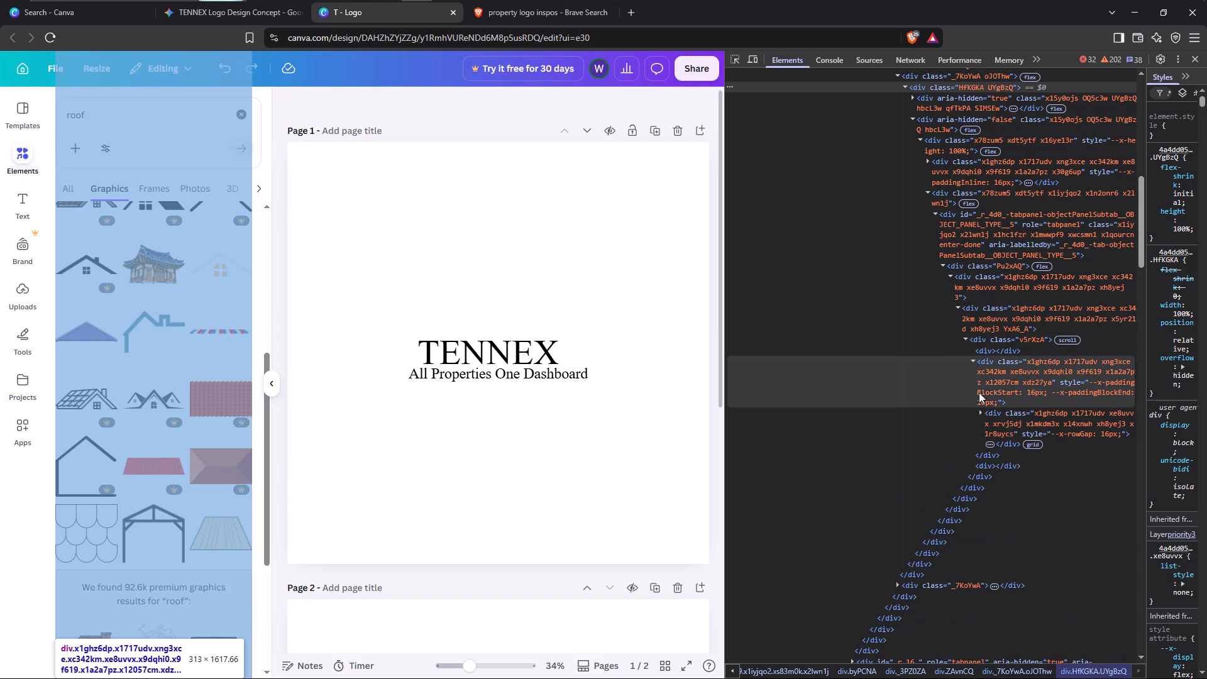
pyautogui.click(980, 410)
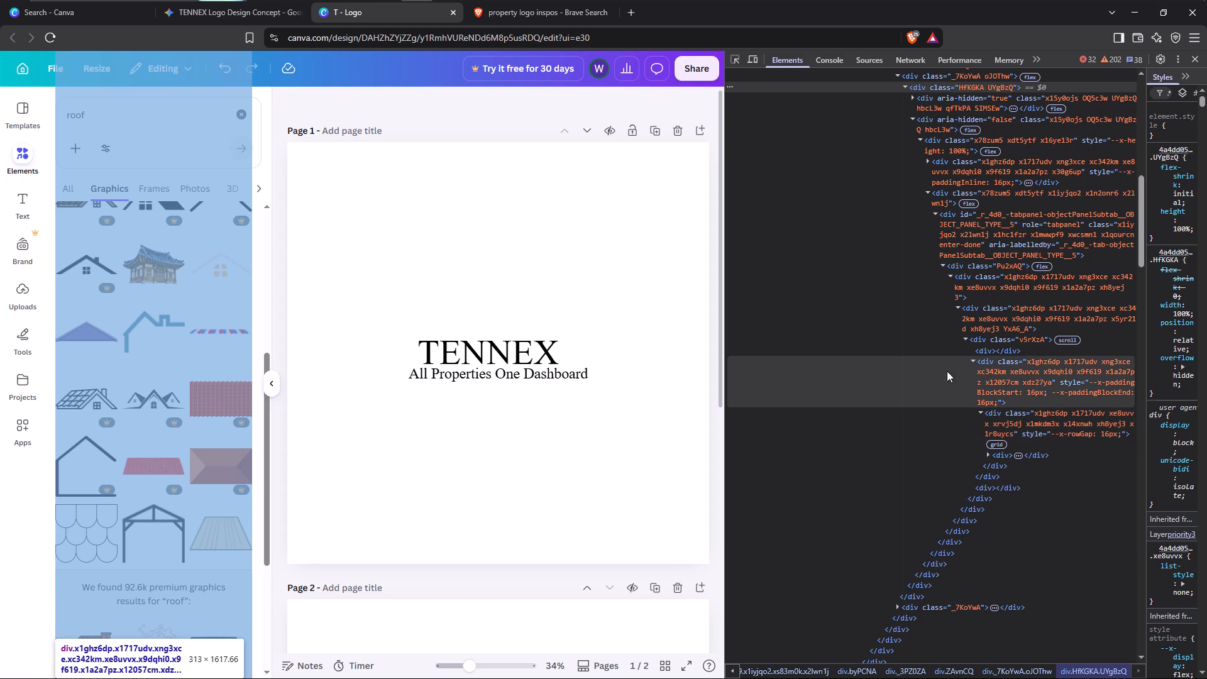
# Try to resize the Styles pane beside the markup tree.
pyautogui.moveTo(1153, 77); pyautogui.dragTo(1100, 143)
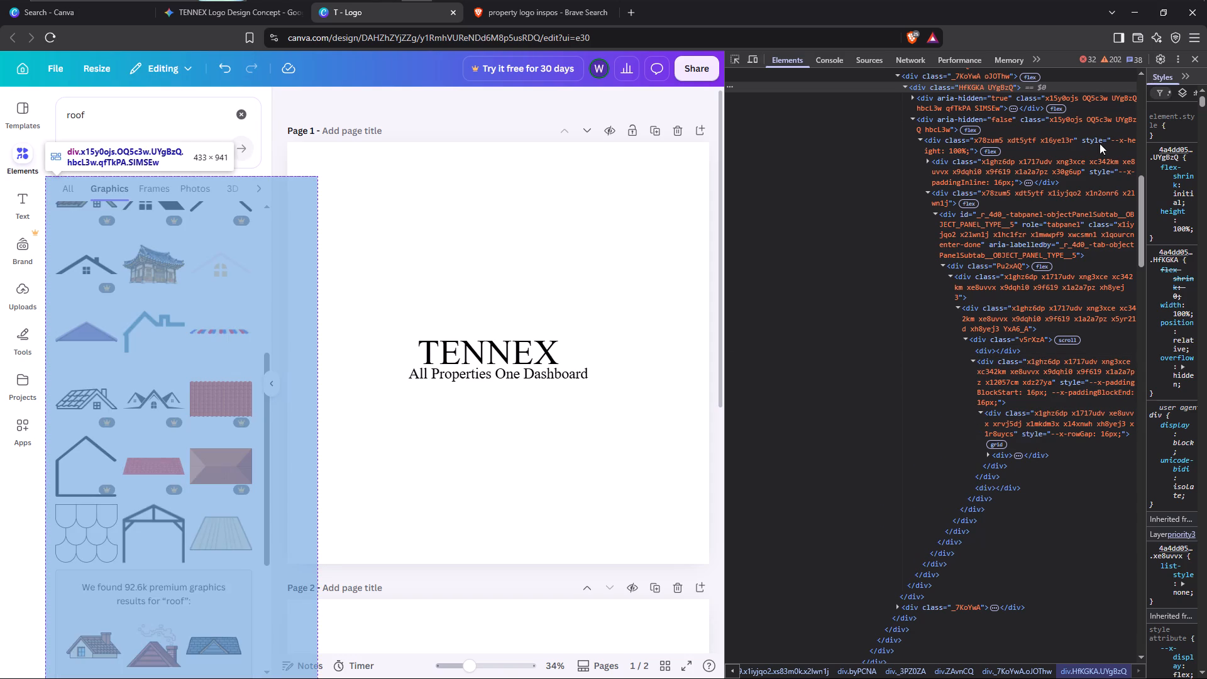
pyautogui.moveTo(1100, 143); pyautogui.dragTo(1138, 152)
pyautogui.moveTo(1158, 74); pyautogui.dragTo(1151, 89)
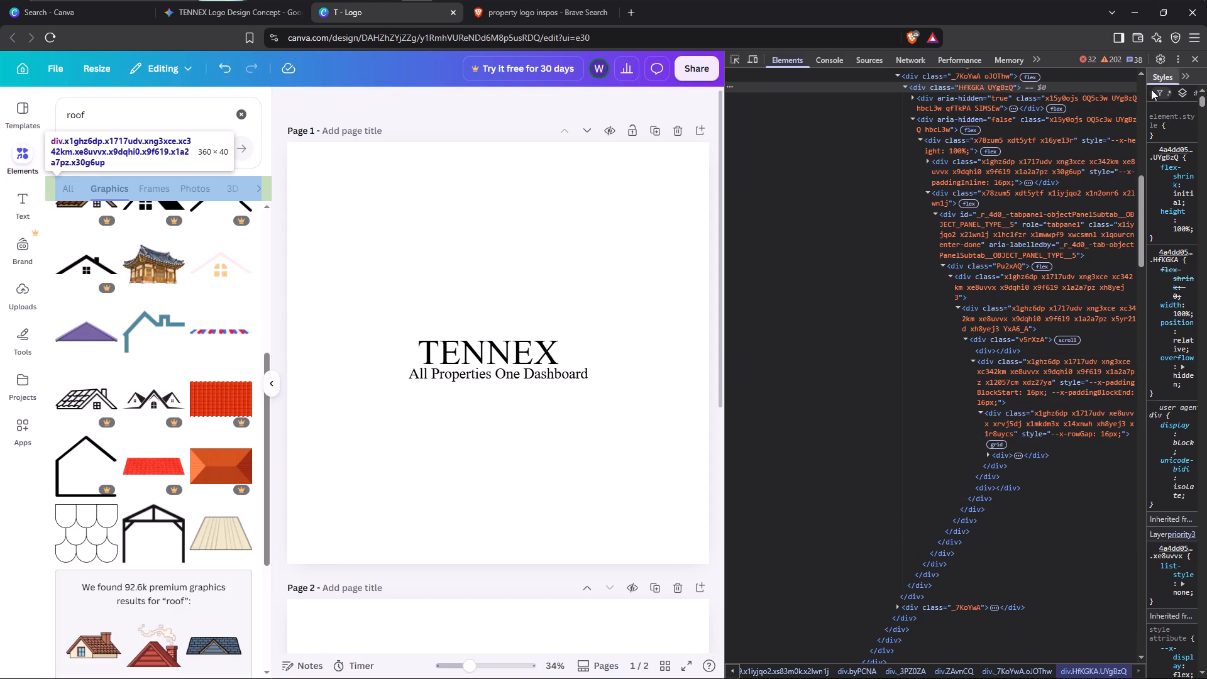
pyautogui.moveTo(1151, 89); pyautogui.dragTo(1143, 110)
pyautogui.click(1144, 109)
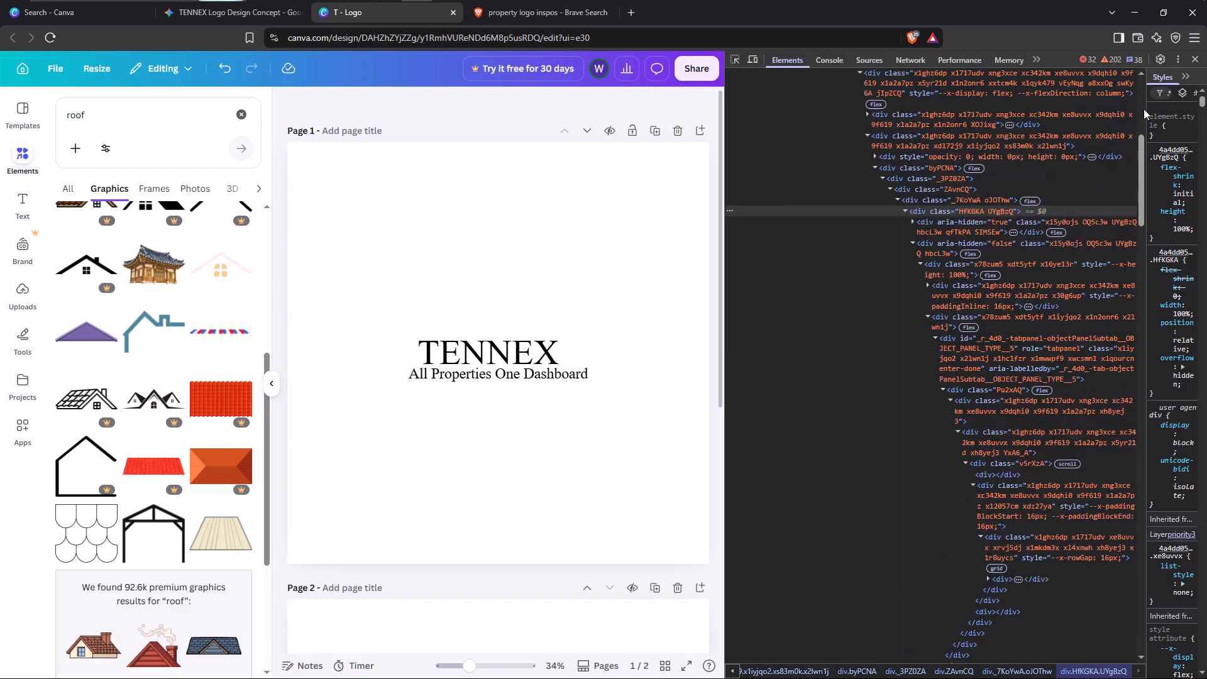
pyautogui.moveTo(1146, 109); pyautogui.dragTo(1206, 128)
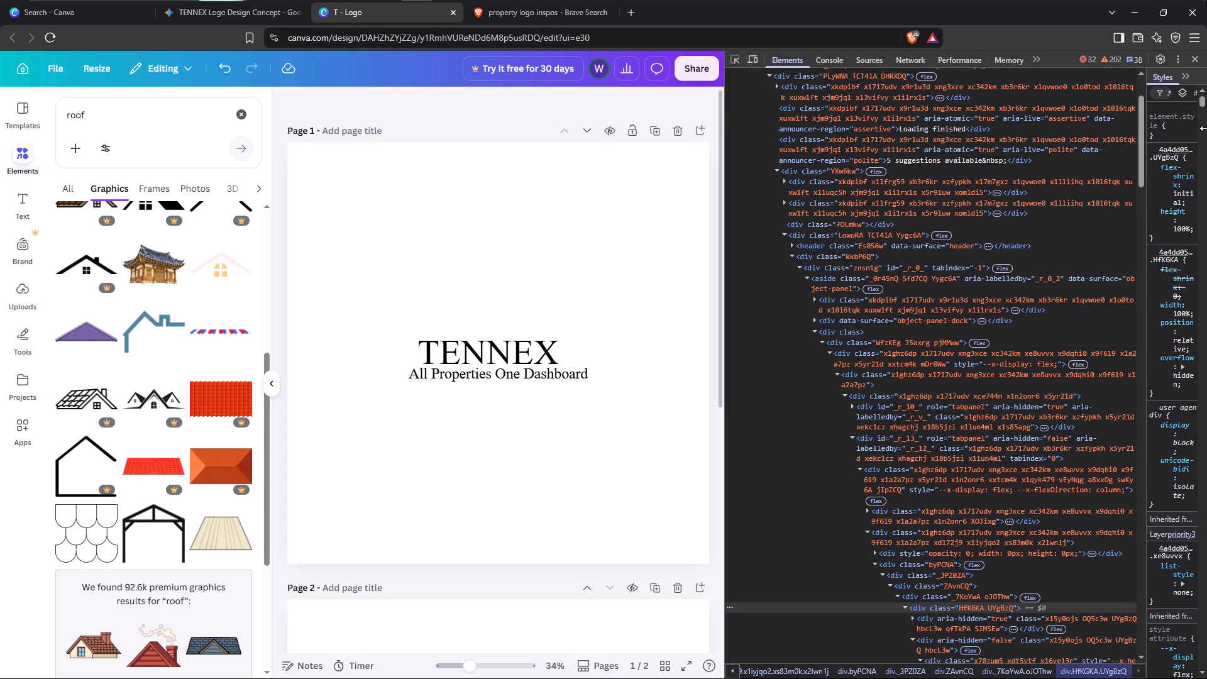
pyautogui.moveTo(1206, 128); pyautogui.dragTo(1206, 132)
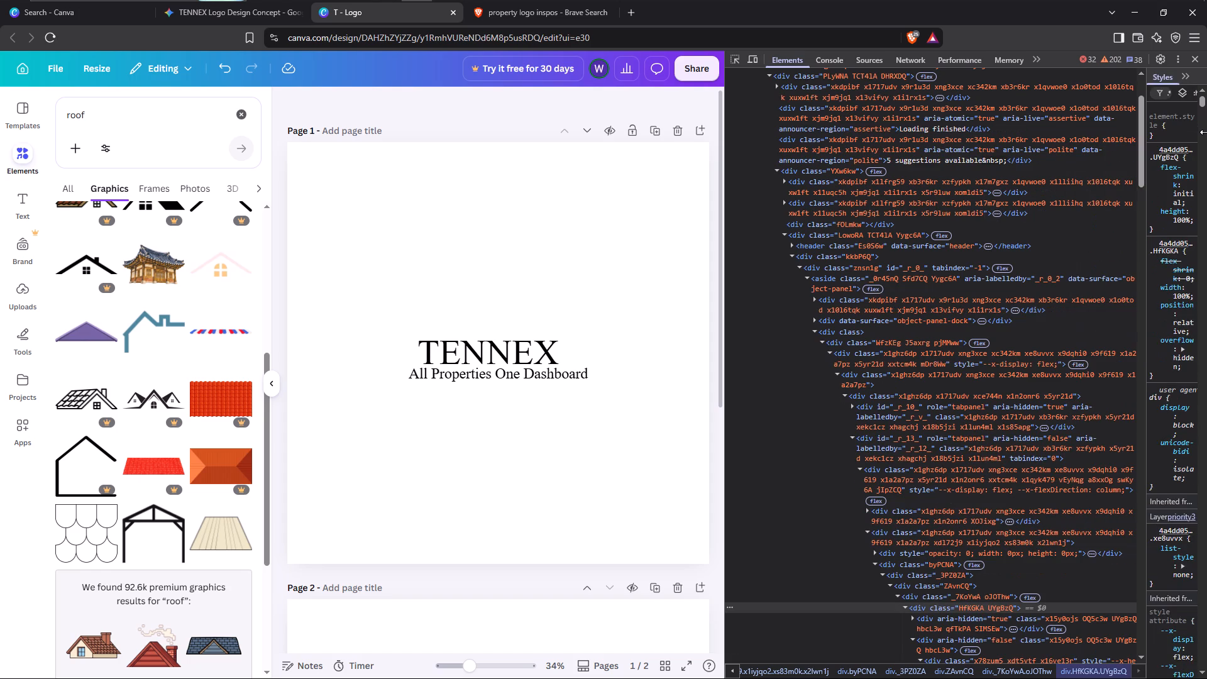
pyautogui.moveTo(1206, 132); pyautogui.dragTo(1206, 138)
# Expand the grid inside the v5rXzA container through its nested 24px row-gap grid, down to the inner class div.
pyautogui.scroll(-10, 1022, 286)
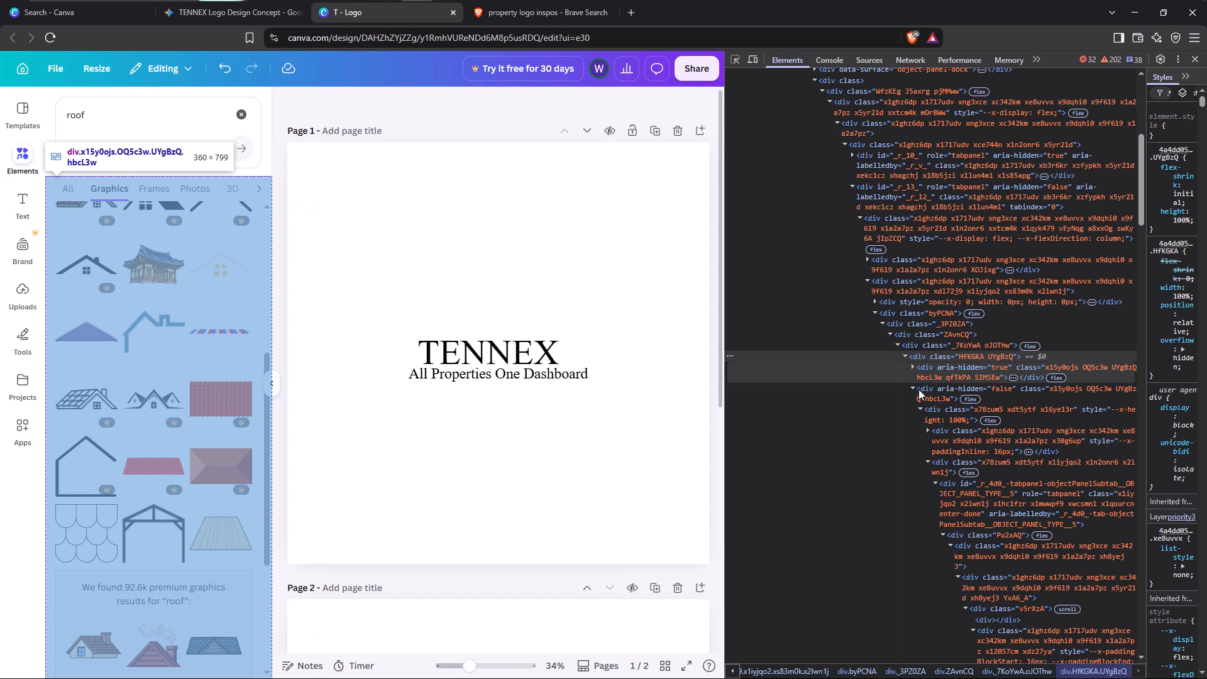
pyautogui.scroll(-11, 934, 417)
pyautogui.scroll(4, 934, 403)
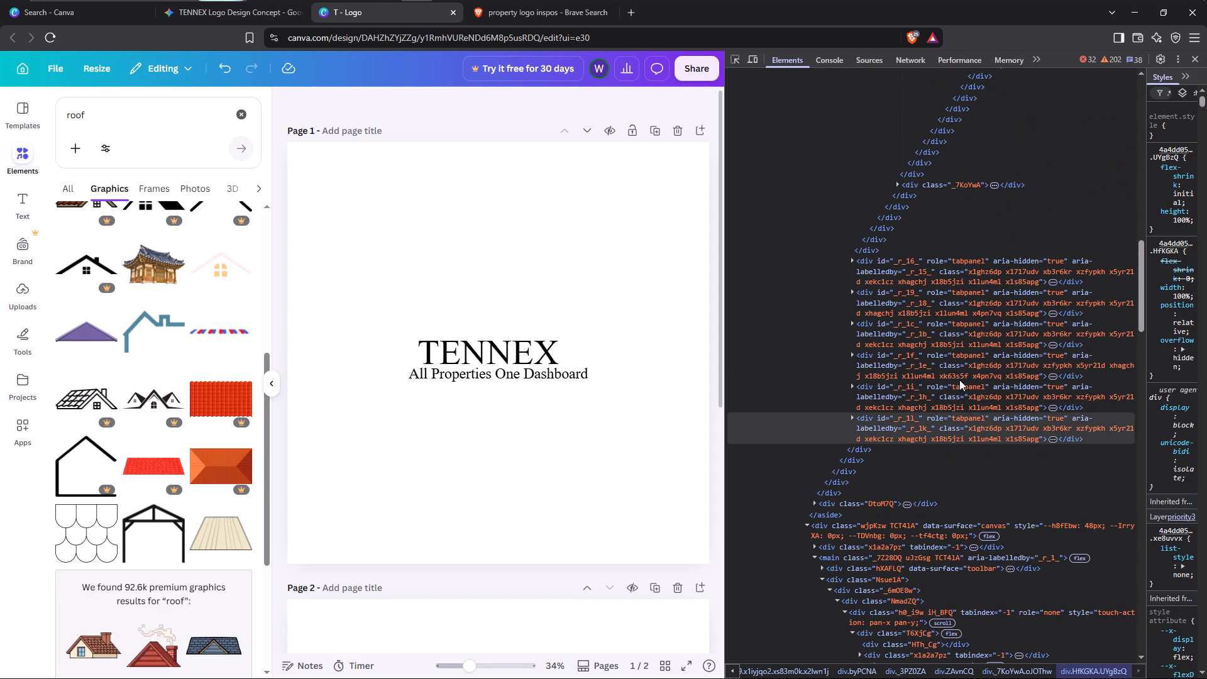
pyautogui.scroll(4, 953, 277)
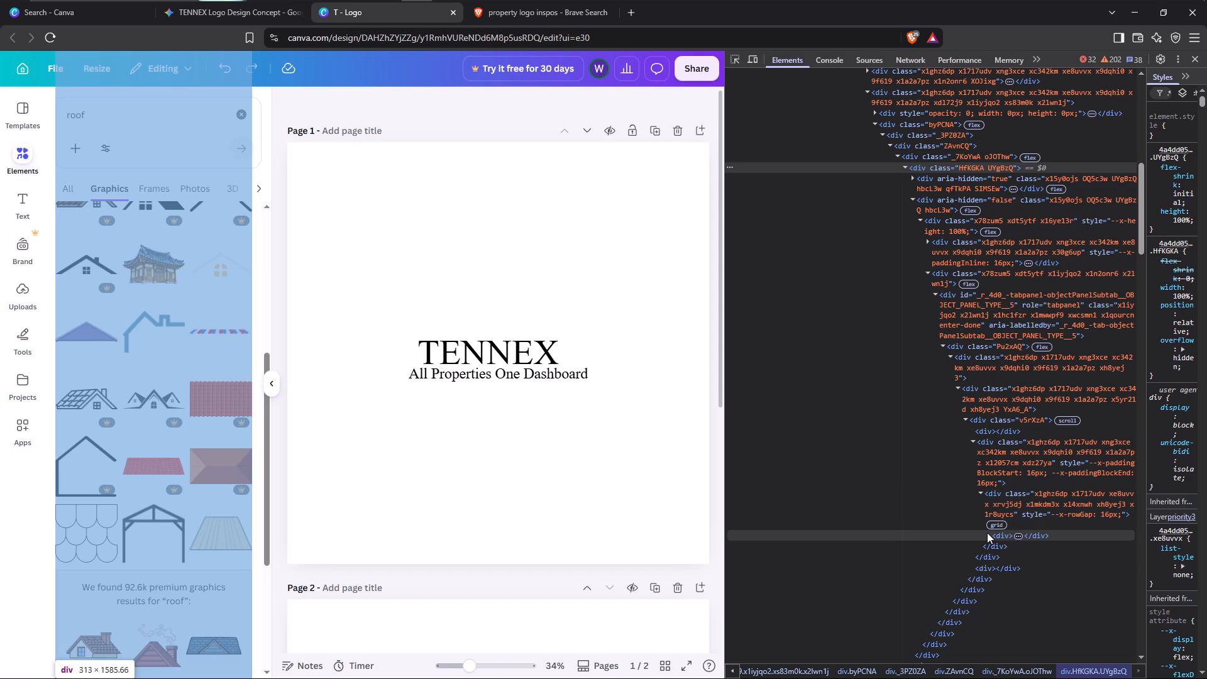
pyautogui.click(987, 533)
pyautogui.scroll(-3, 994, 485)
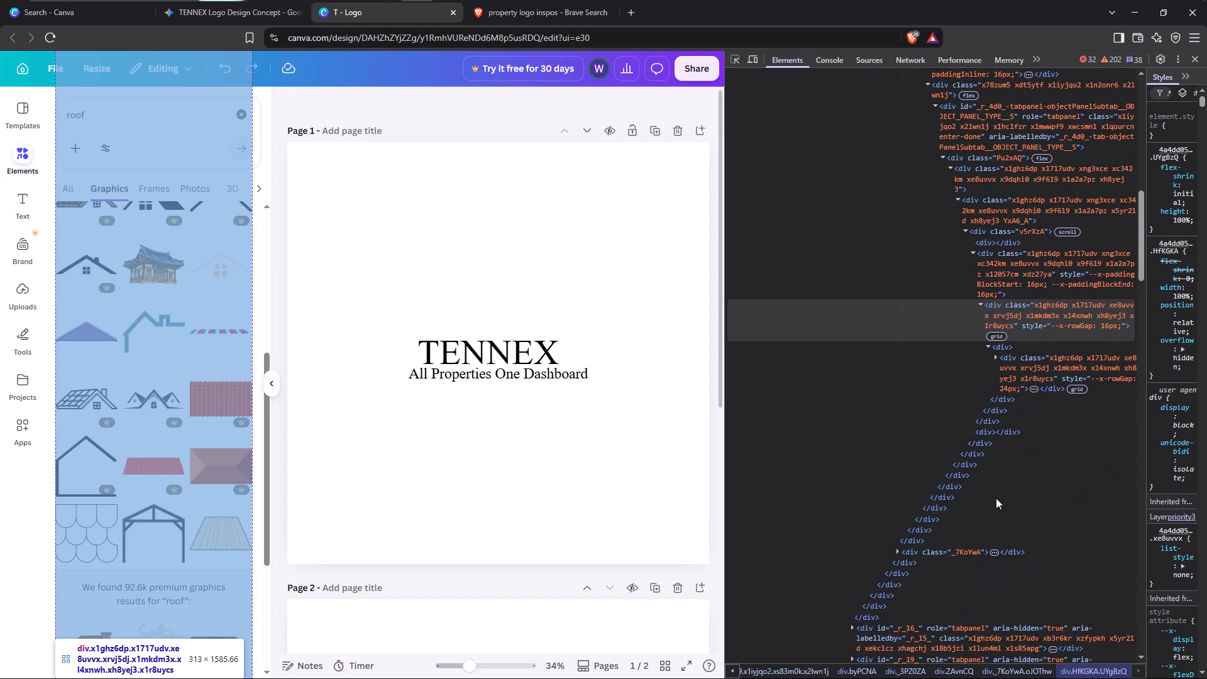
pyautogui.click(995, 359)
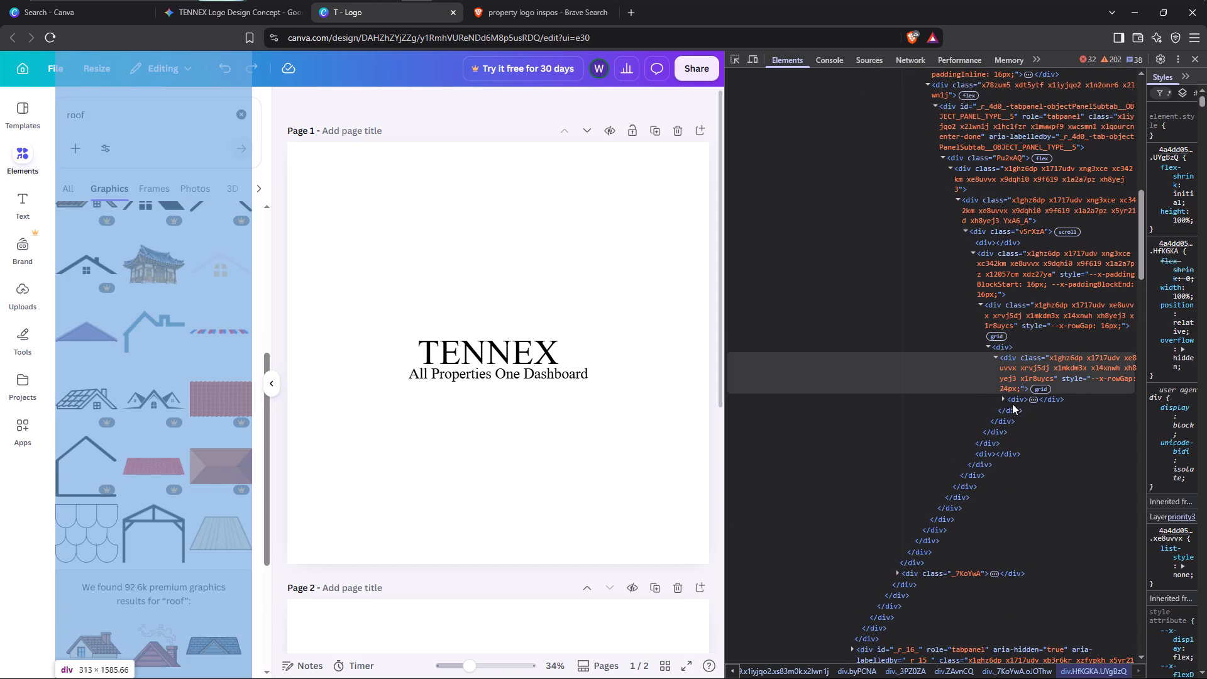
pyautogui.click(1003, 397)
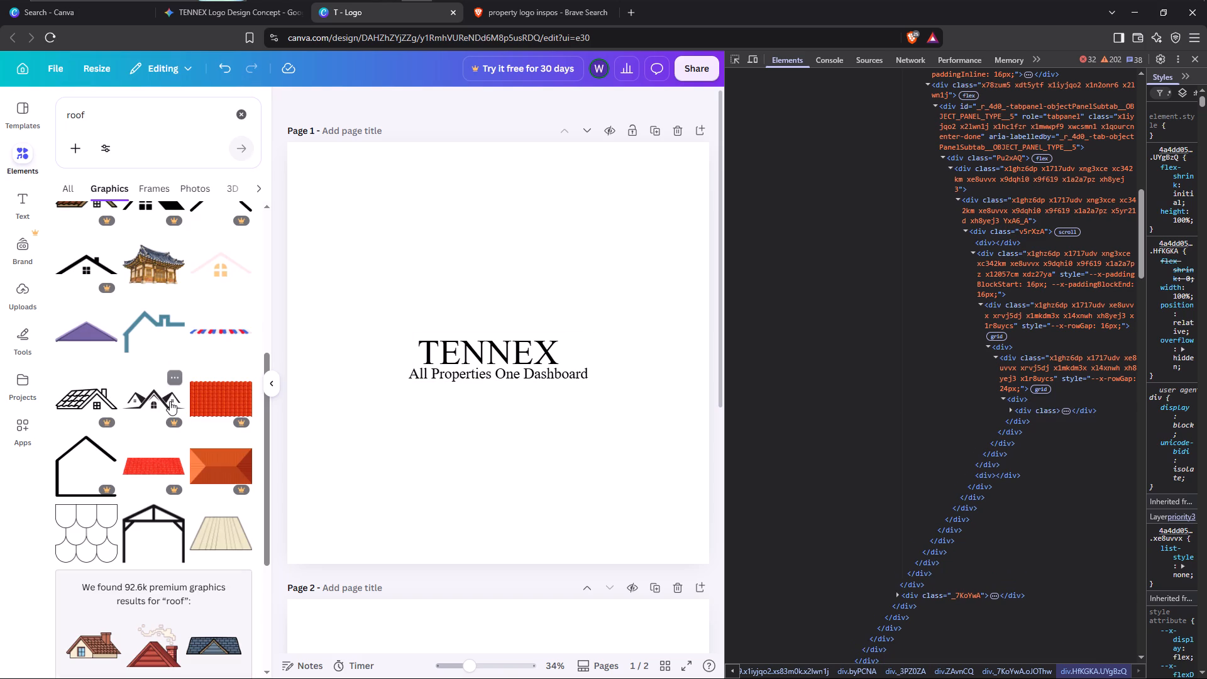
# Add the black three-gabled roof graphic with windows to page 1 and place it directly above the TENNEX name.
pyautogui.click(170, 401)
pyautogui.moveTo(484, 355); pyautogui.dragTo(483, 294)
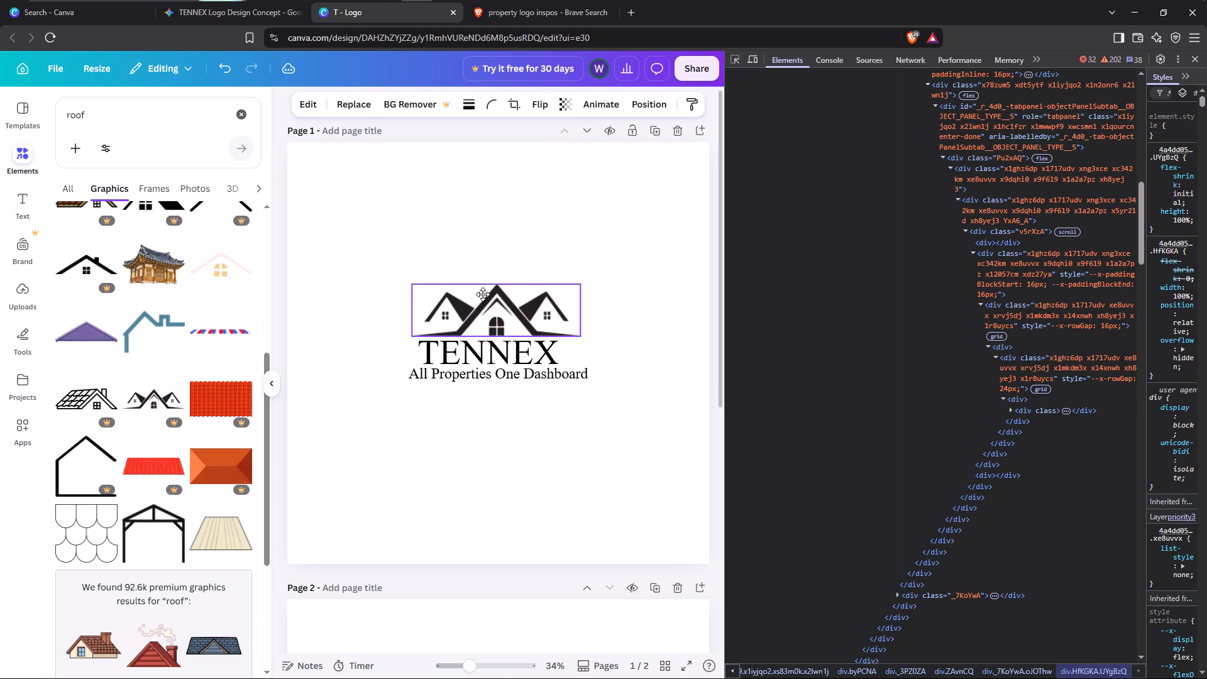
pyautogui.moveTo(483, 294); pyautogui.dragTo(477, 304)
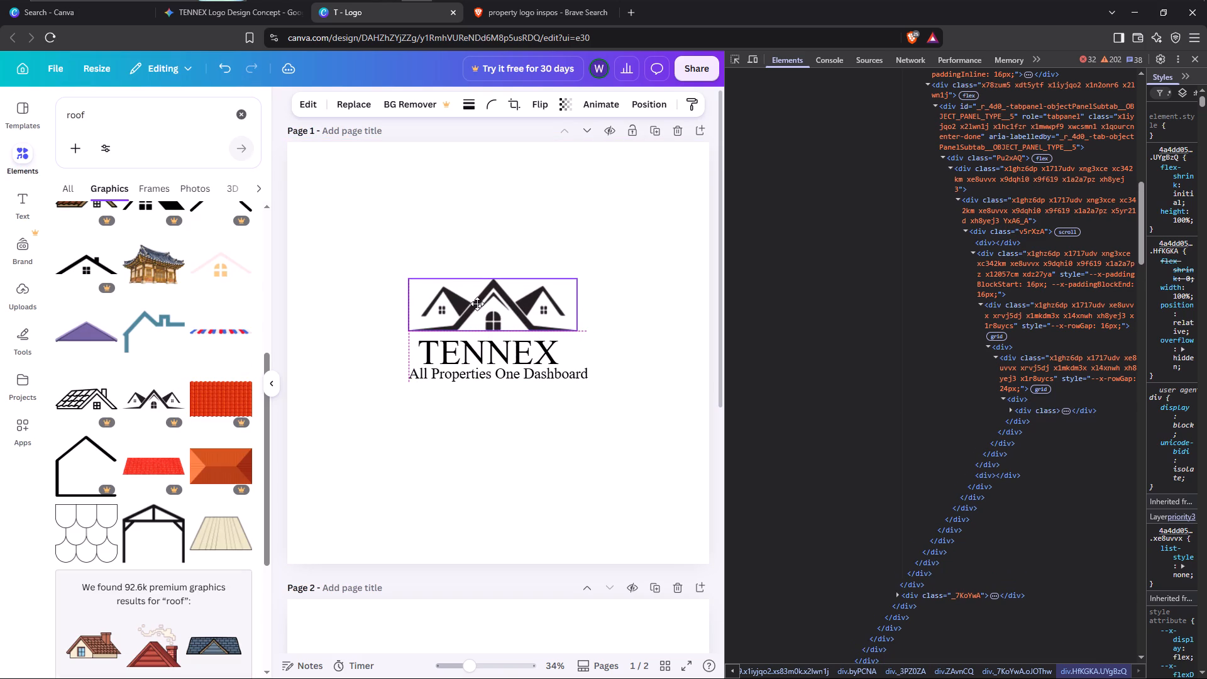
pyautogui.moveTo(477, 304); pyautogui.dragTo(475, 312)
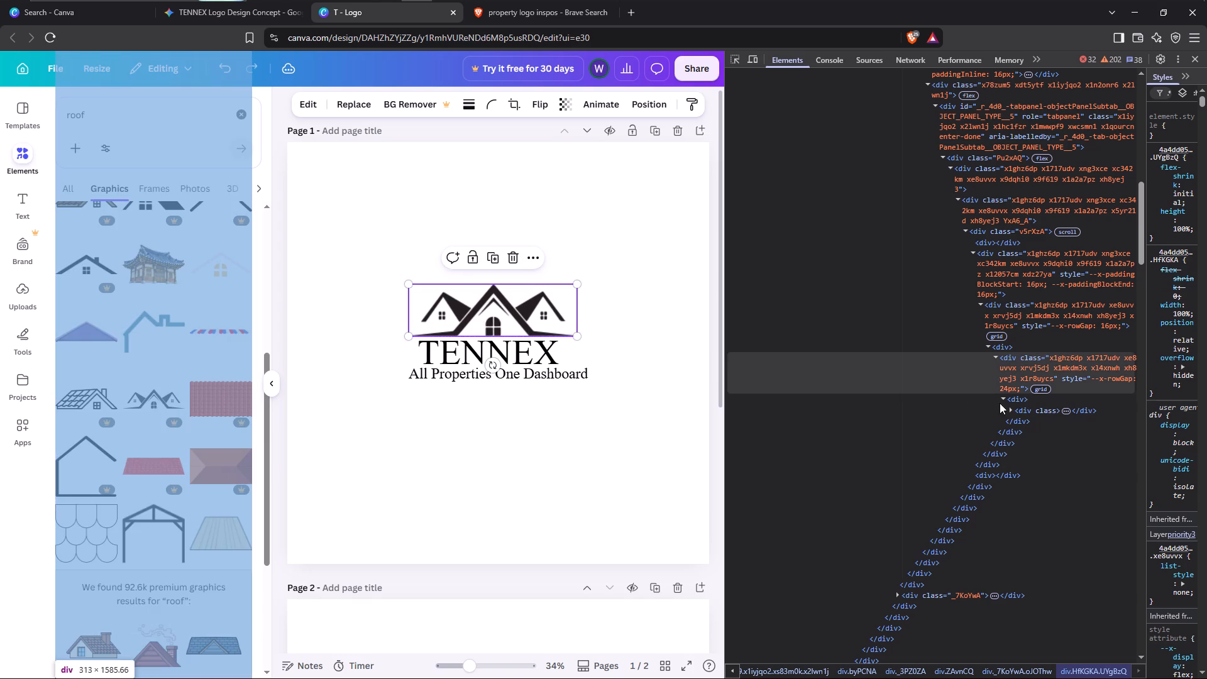
# Expand the remaining nested divs in the markup down to the list of graphics result rows.
pyautogui.click(1010, 409)
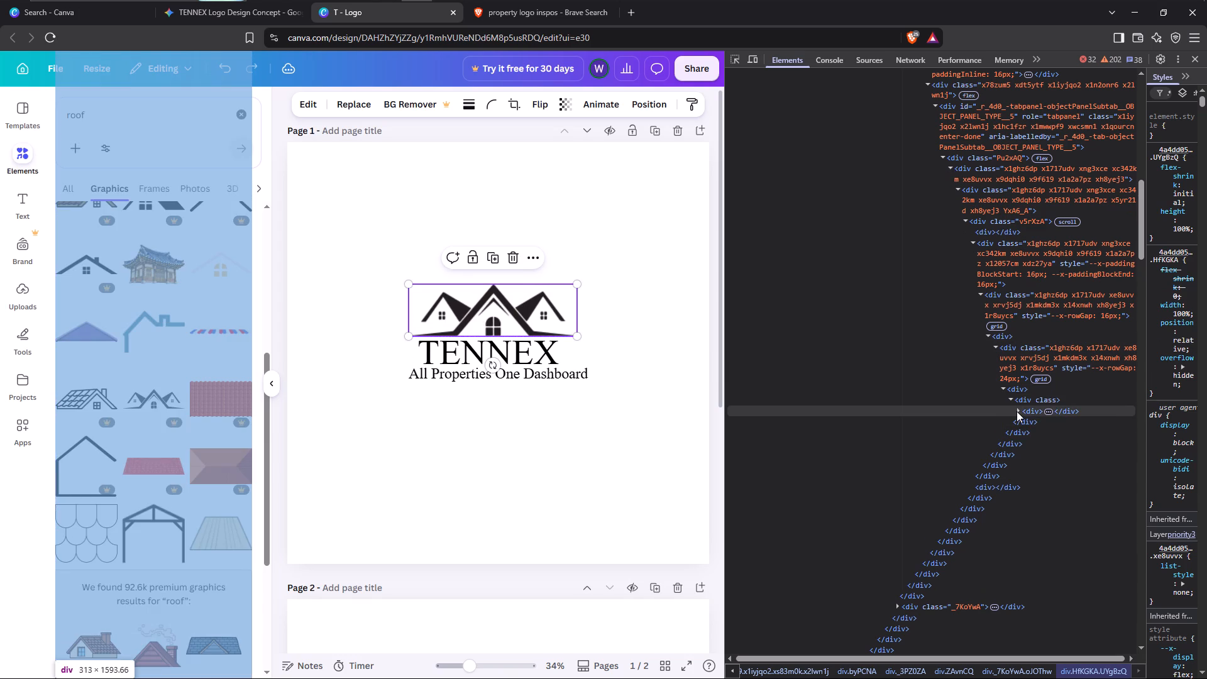
pyautogui.click(1017, 411)
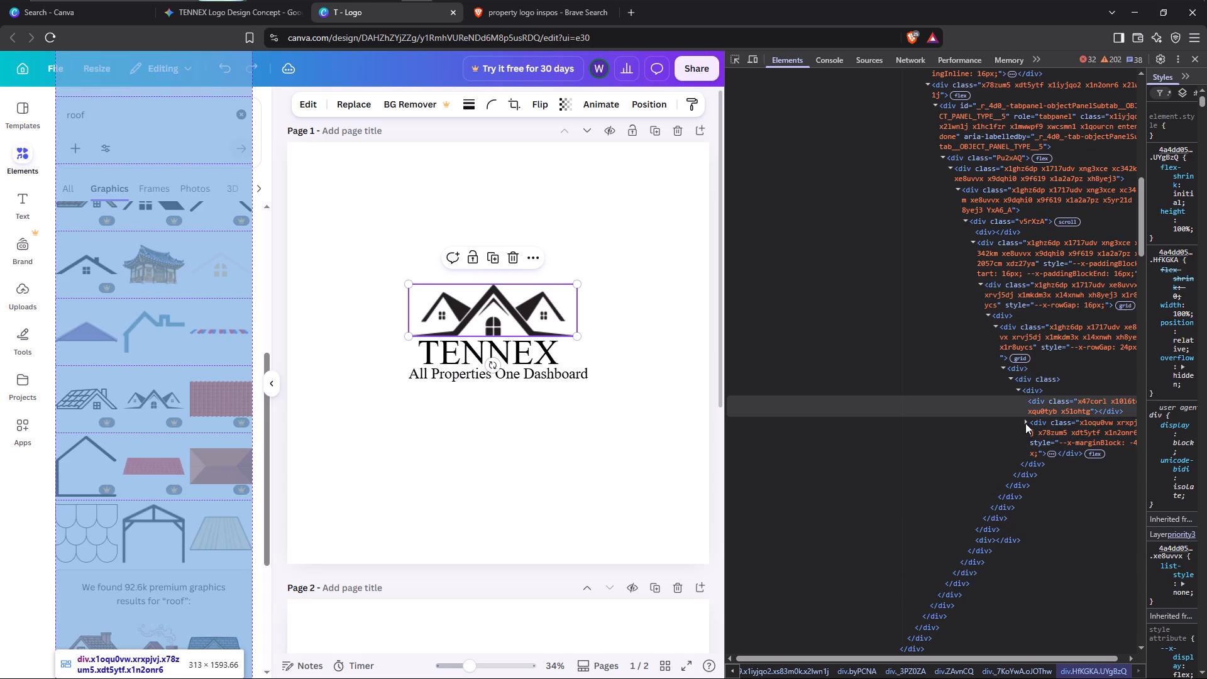
pyautogui.click(1025, 422)
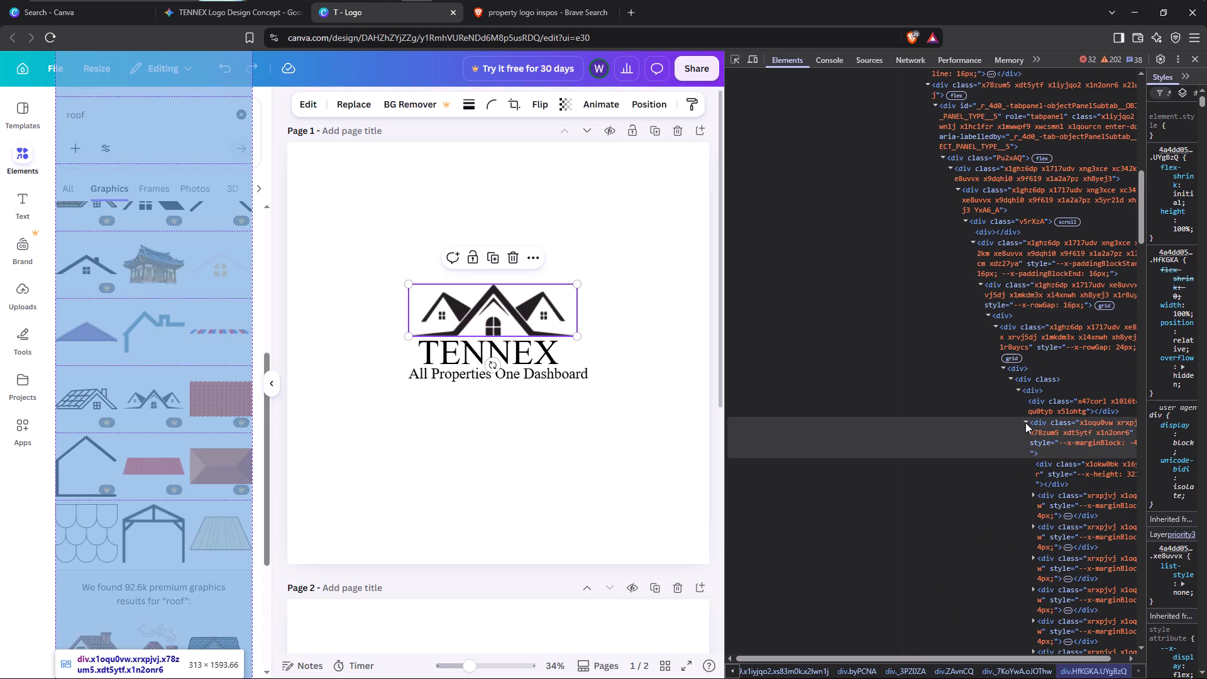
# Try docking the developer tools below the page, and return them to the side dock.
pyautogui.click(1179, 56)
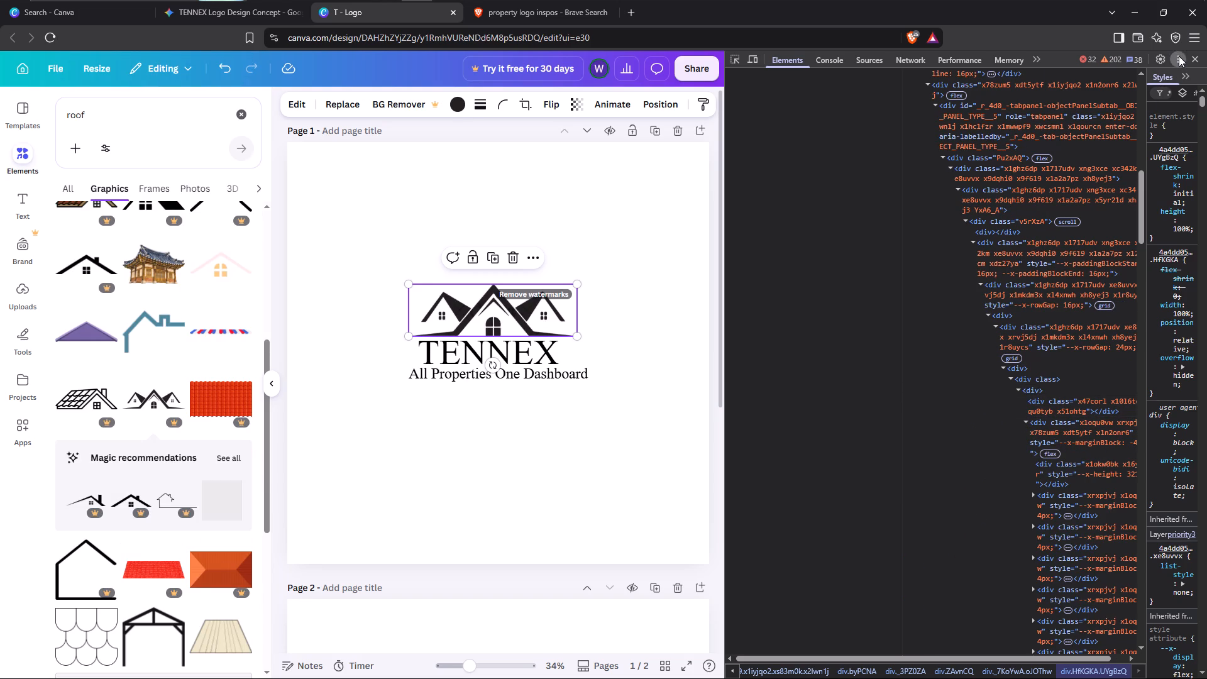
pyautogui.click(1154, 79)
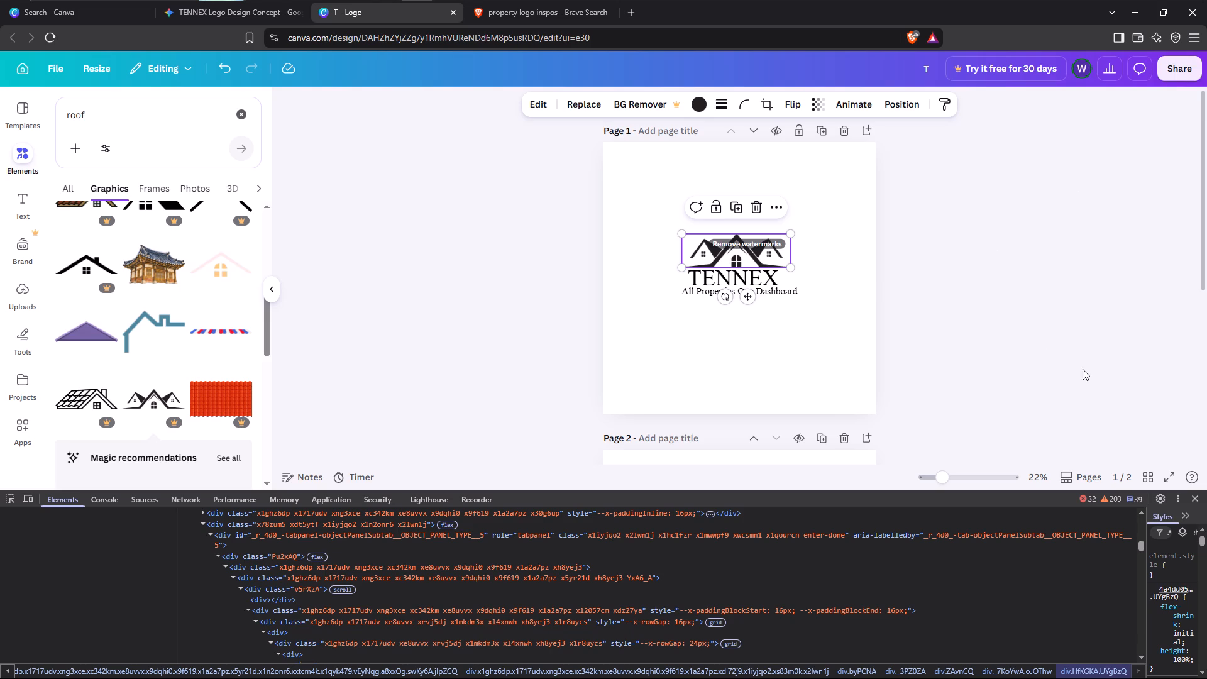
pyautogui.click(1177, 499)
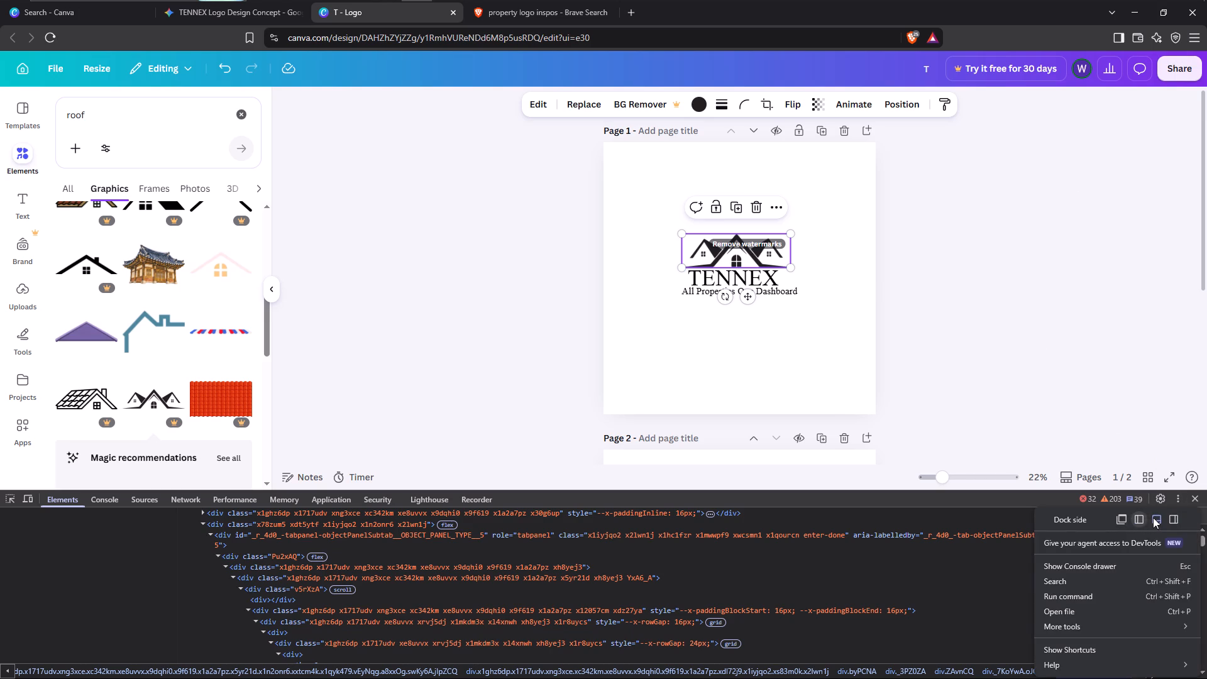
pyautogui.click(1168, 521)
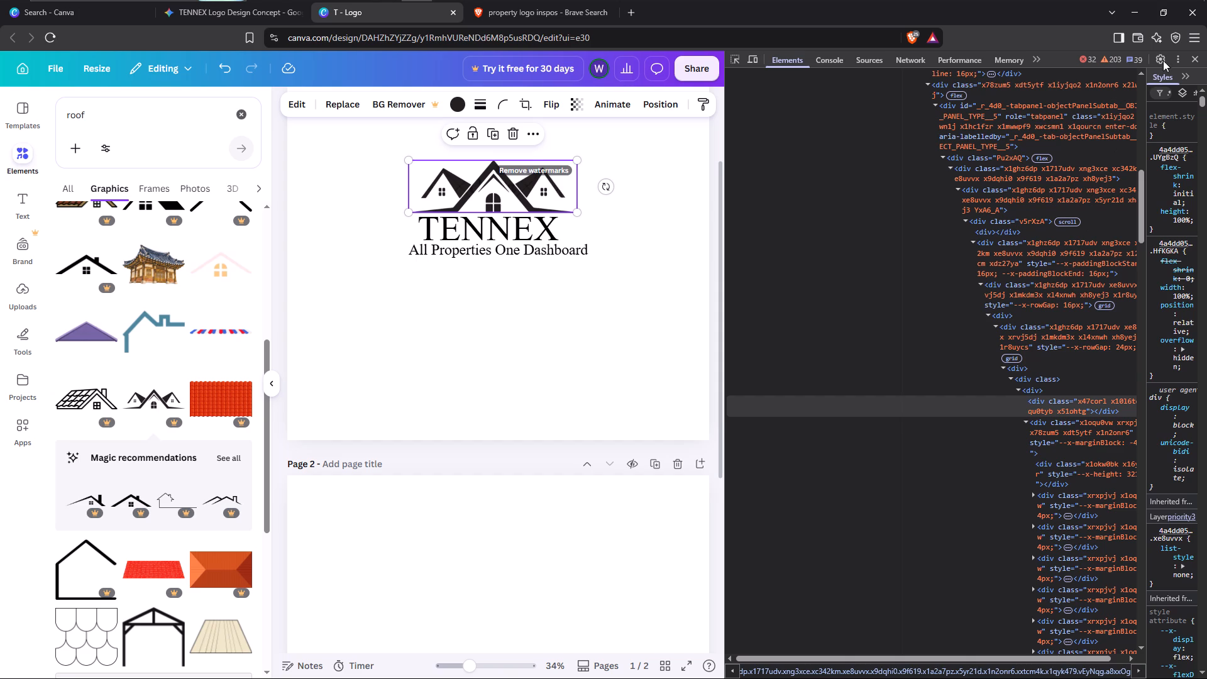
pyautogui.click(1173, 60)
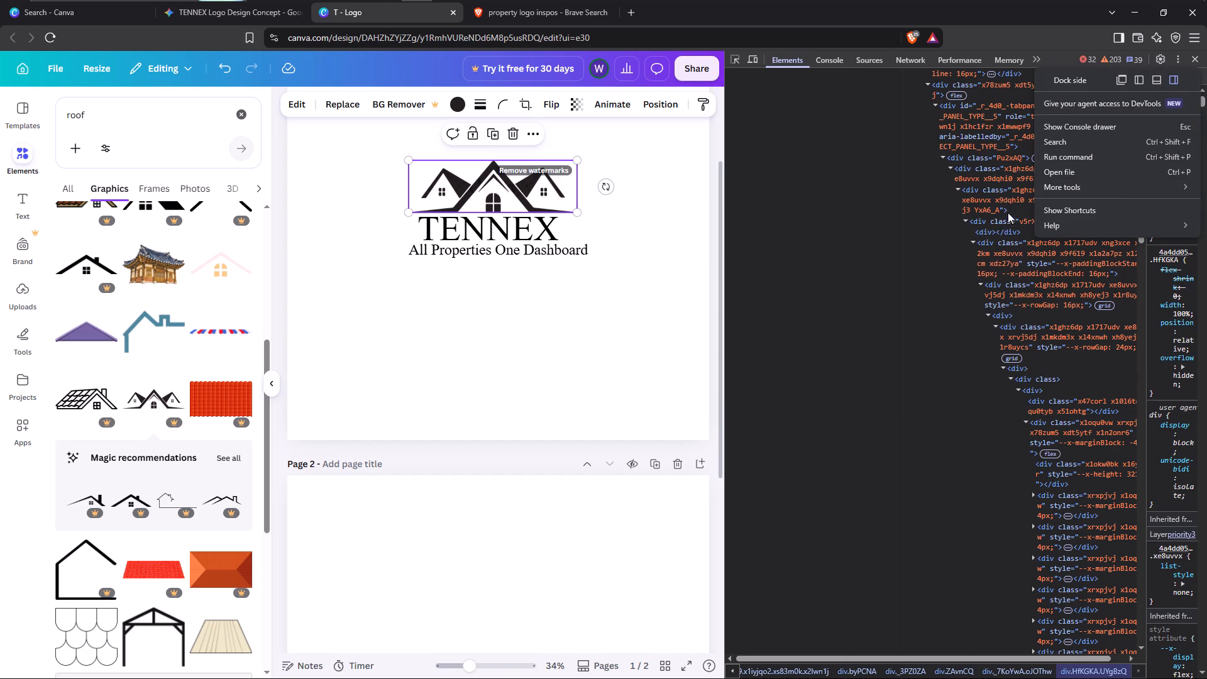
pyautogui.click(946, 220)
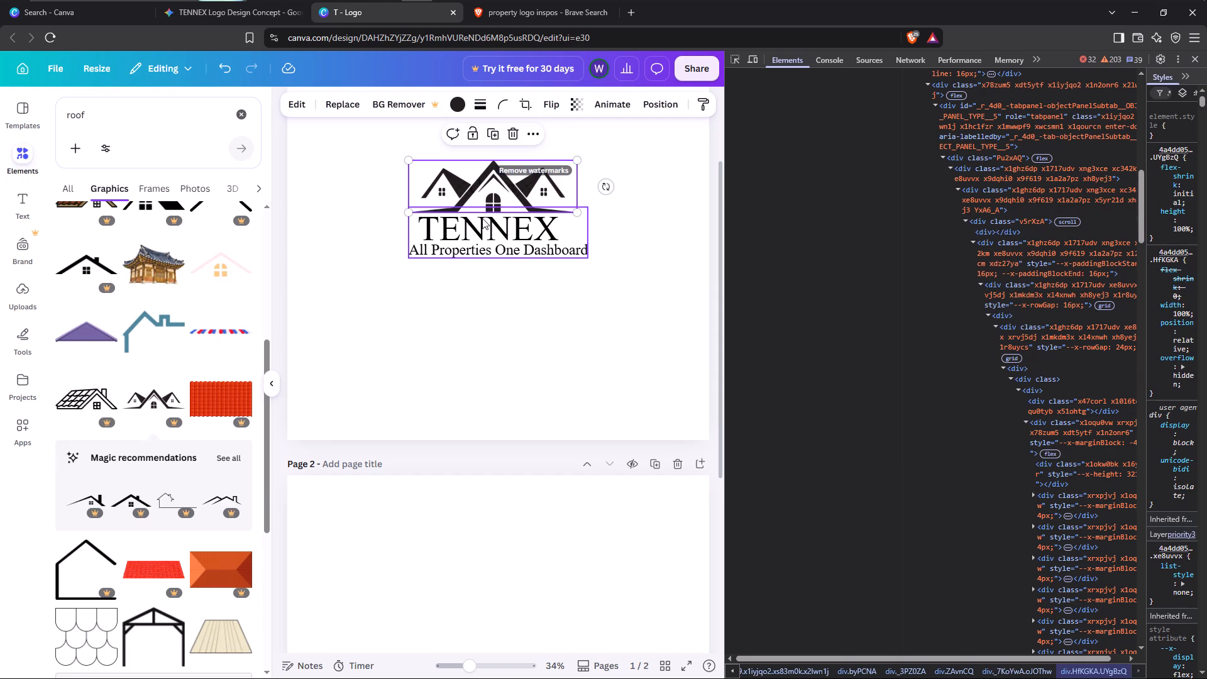
# Move the grouped TENNEX name and tagline down to leave a gap below the roof graphic on page 1.
pyautogui.moveTo(480, 226); pyautogui.dragTo(476, 282)
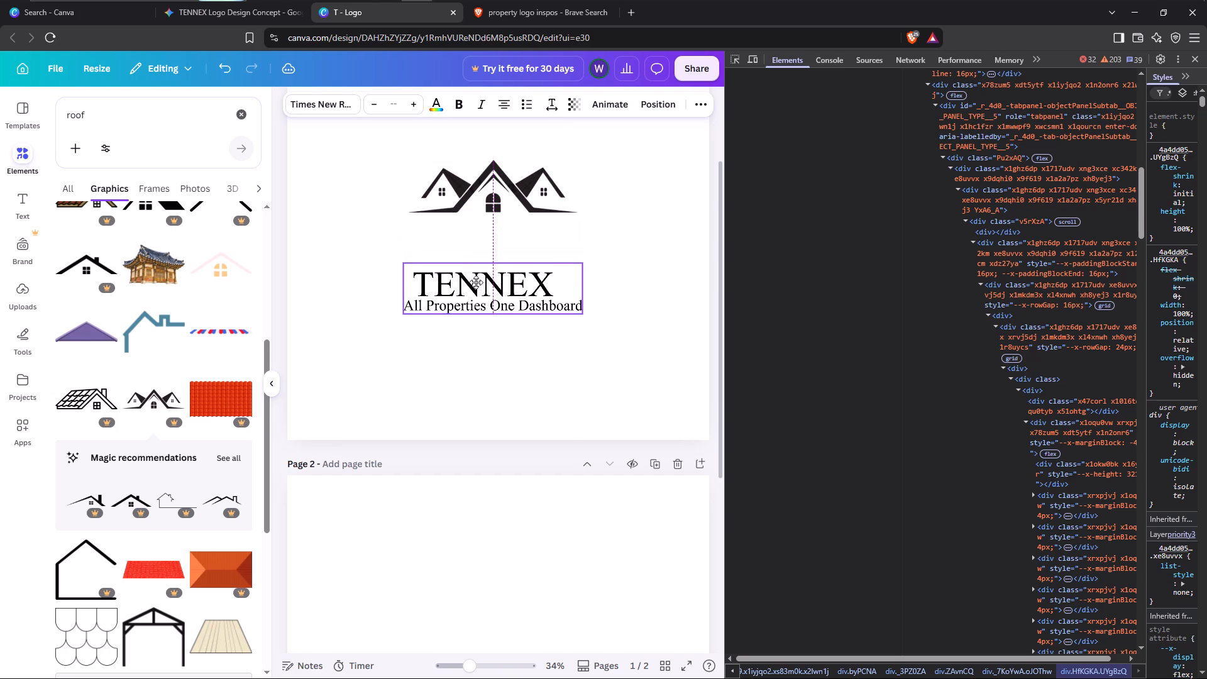
pyautogui.moveTo(476, 282); pyautogui.dragTo(477, 270)
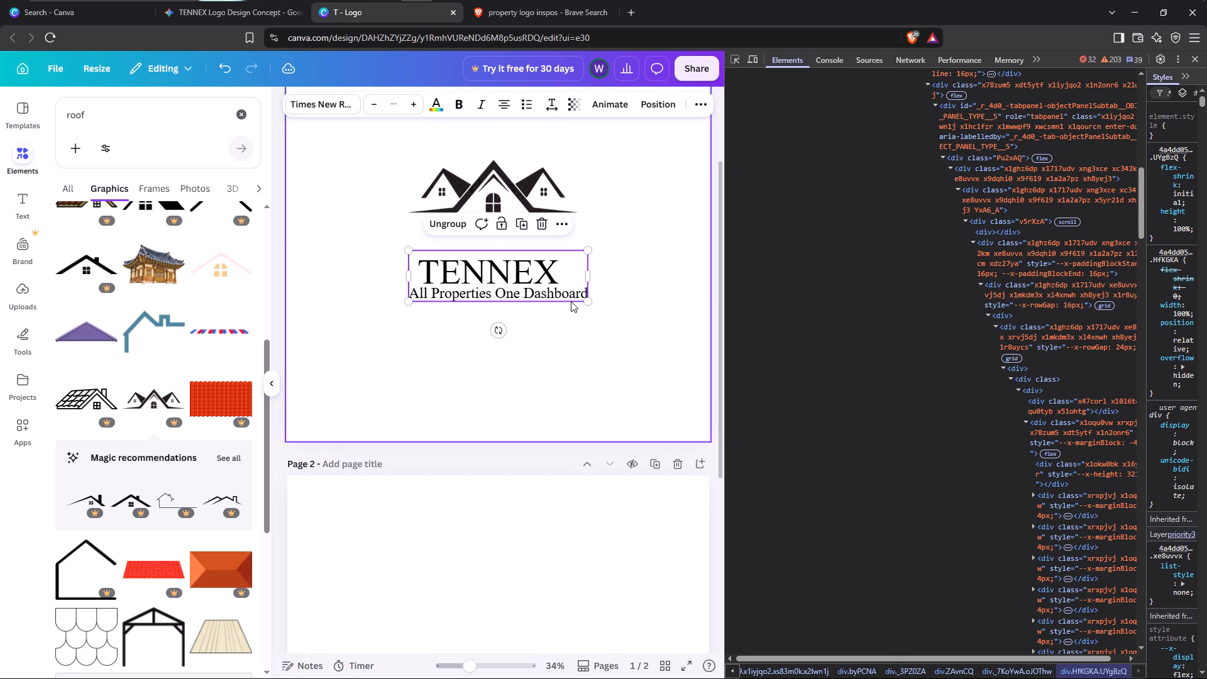
# Close the developer tools.
pyautogui.click(1194, 59)
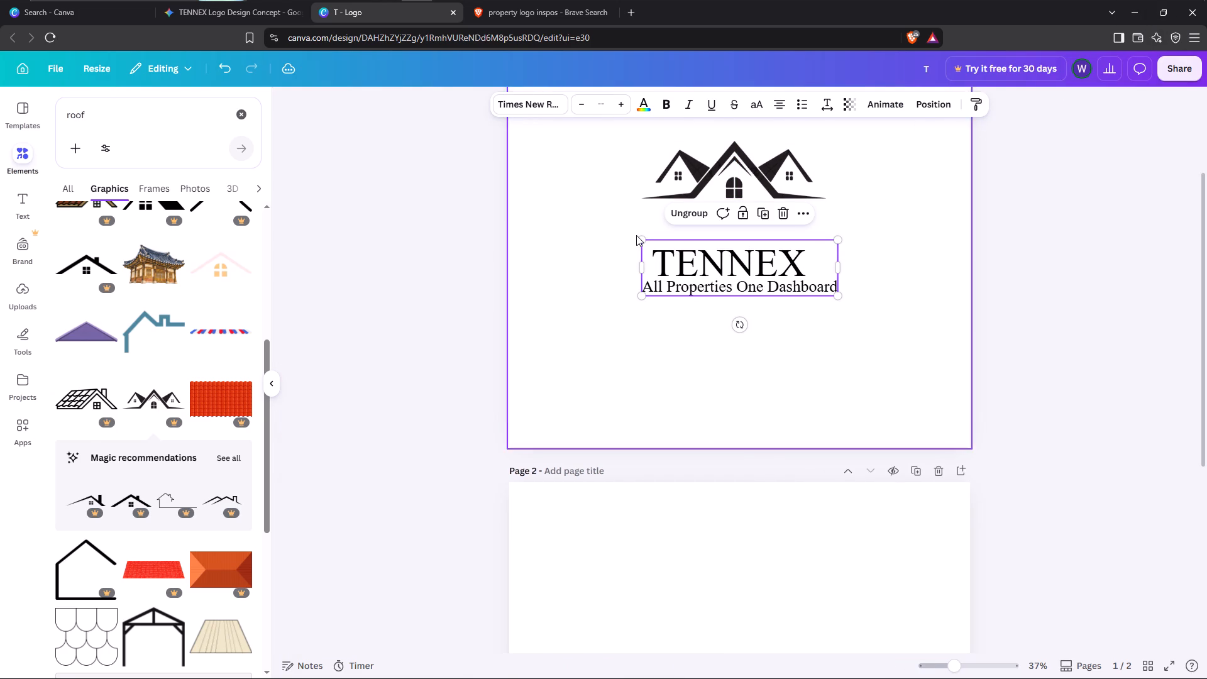
# Enlarge the TENNEX name and tagline group to about 1,165 by 332 and shift it back beneath the roof graphic.
pyautogui.moveTo(837, 293); pyautogui.dragTo(852, 331)
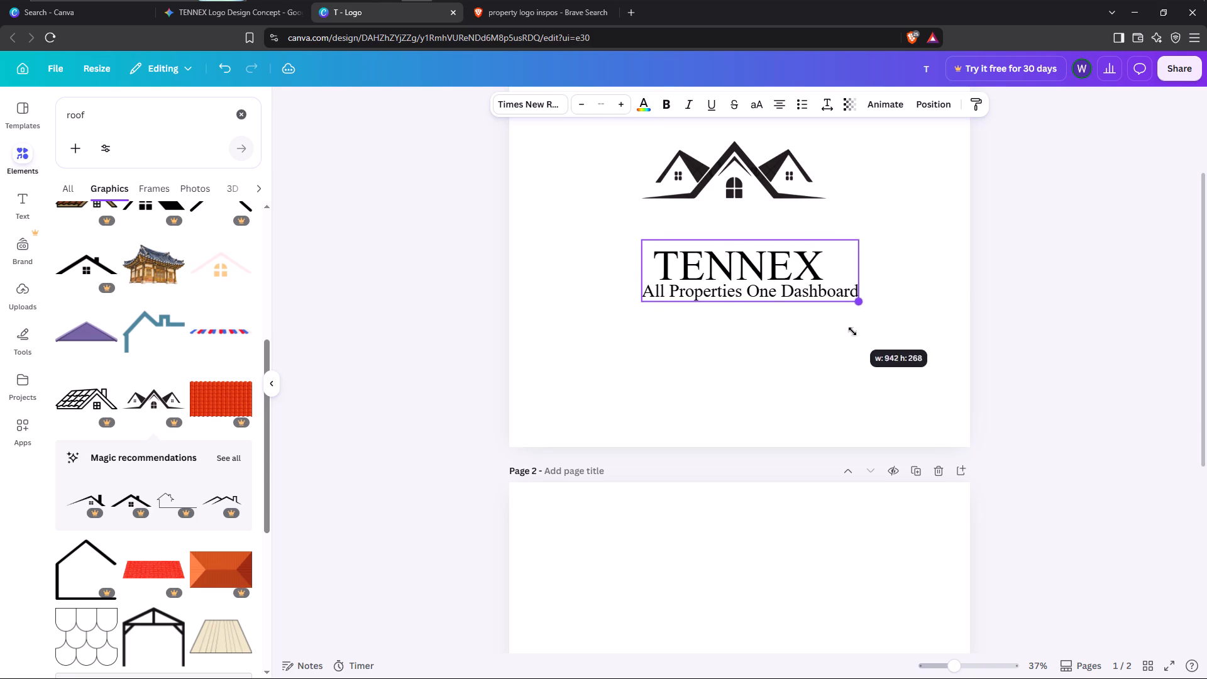
pyautogui.moveTo(852, 331); pyautogui.dragTo(885, 400)
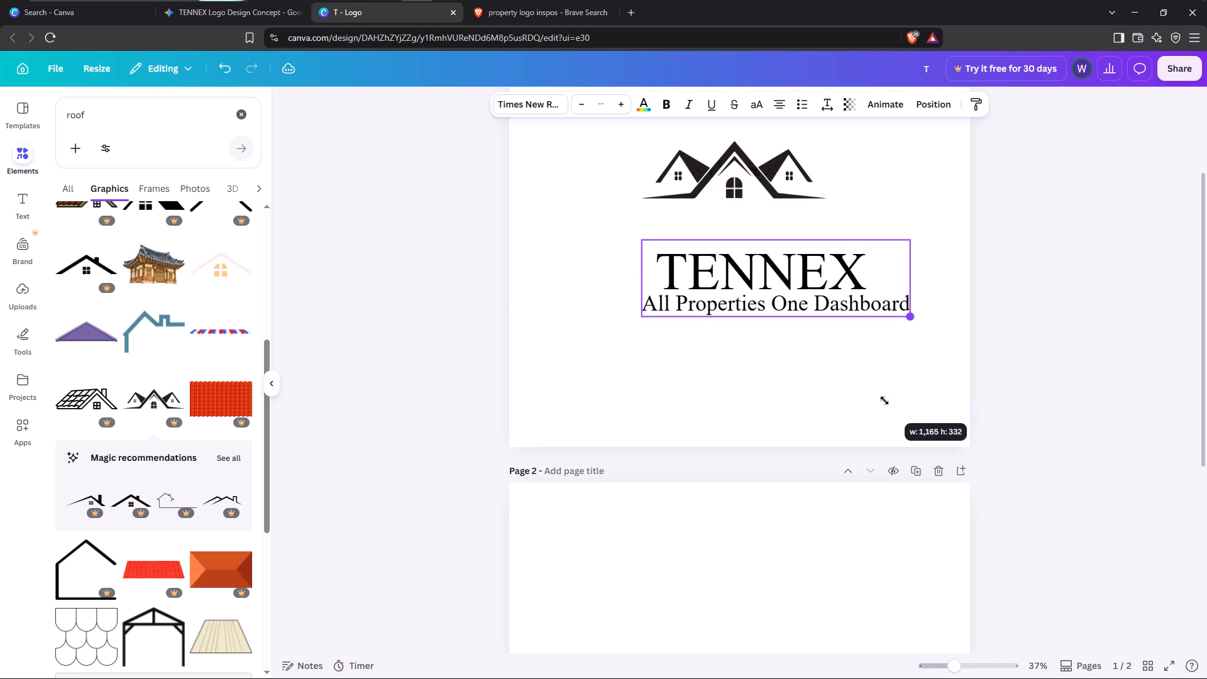
pyautogui.moveTo(885, 400); pyautogui.dragTo(886, 400)
pyautogui.moveTo(803, 285); pyautogui.dragTo(781, 285)
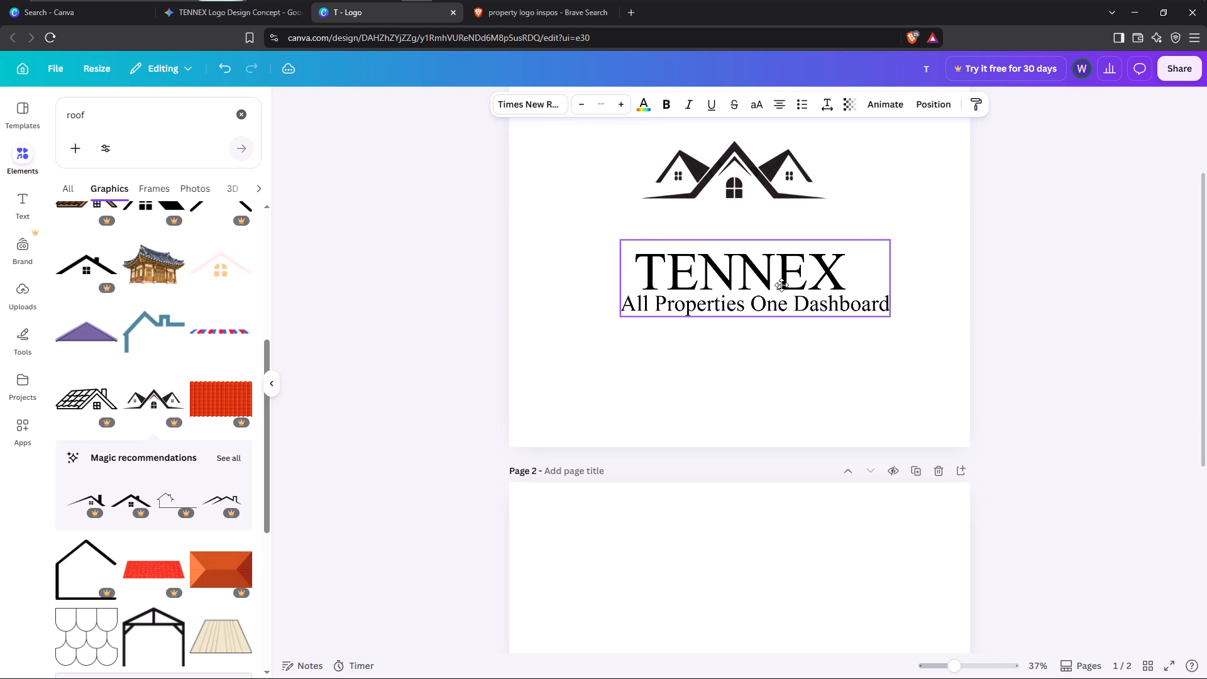
pyautogui.moveTo(781, 285); pyautogui.dragTo(776, 284)
# Move the roof graphic down, centred horizontally on page 1, until it sits just above the TENNEX name.
pyautogui.scroll(3, 700, 209)
pyautogui.moveTo(715, 318); pyautogui.dragTo(718, 333)
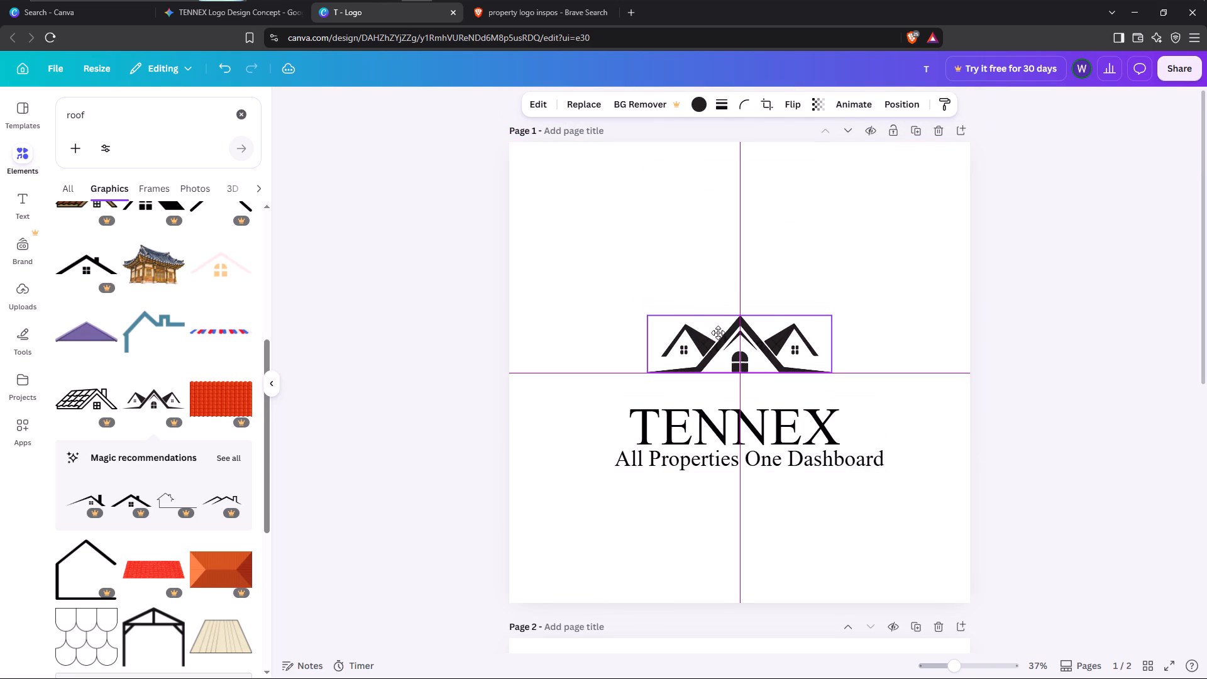
pyautogui.moveTo(718, 333); pyautogui.dragTo(720, 360)
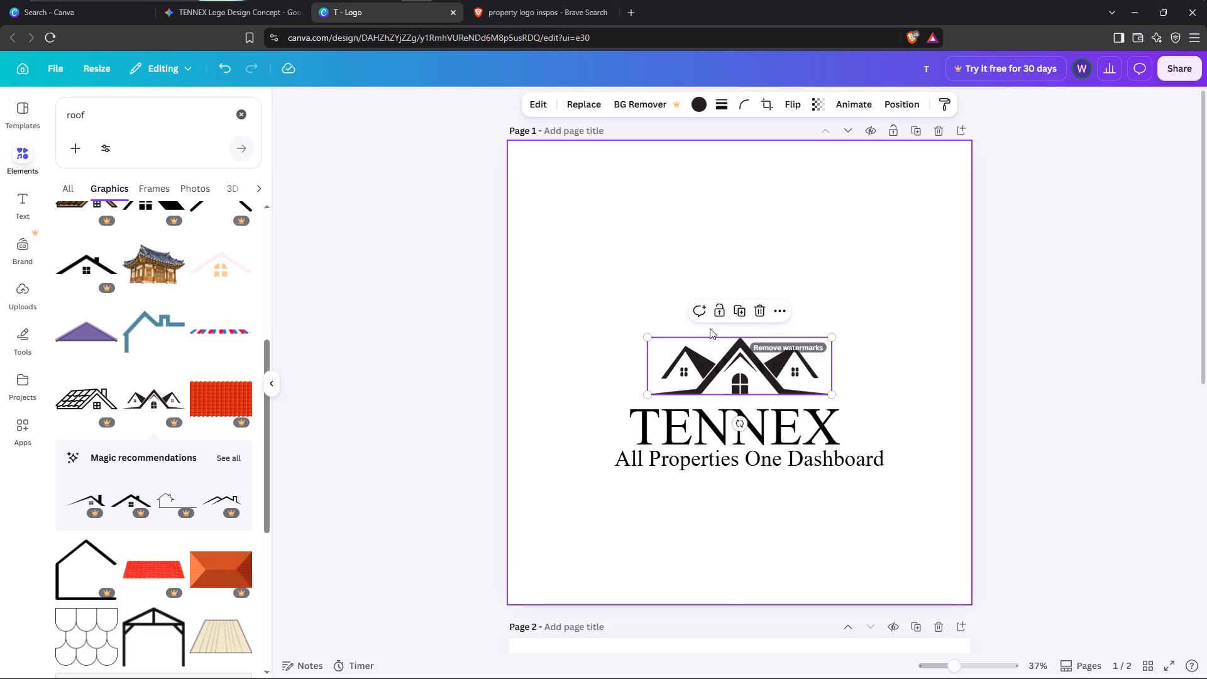
# Enlarge the roof graphic to roughly the width of the TENNEX name and nudge it into place directly over the name.
pyautogui.click(702, 421)
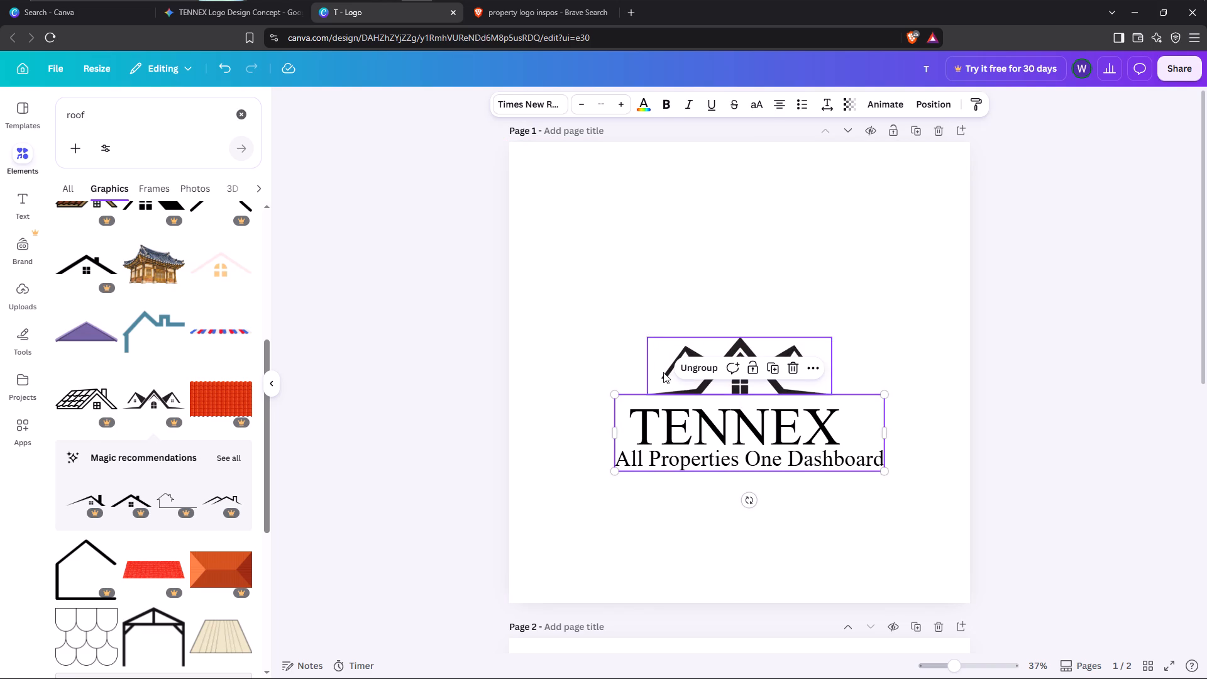
pyautogui.click(663, 372)
pyautogui.moveTo(647, 392); pyautogui.dragTo(631, 401)
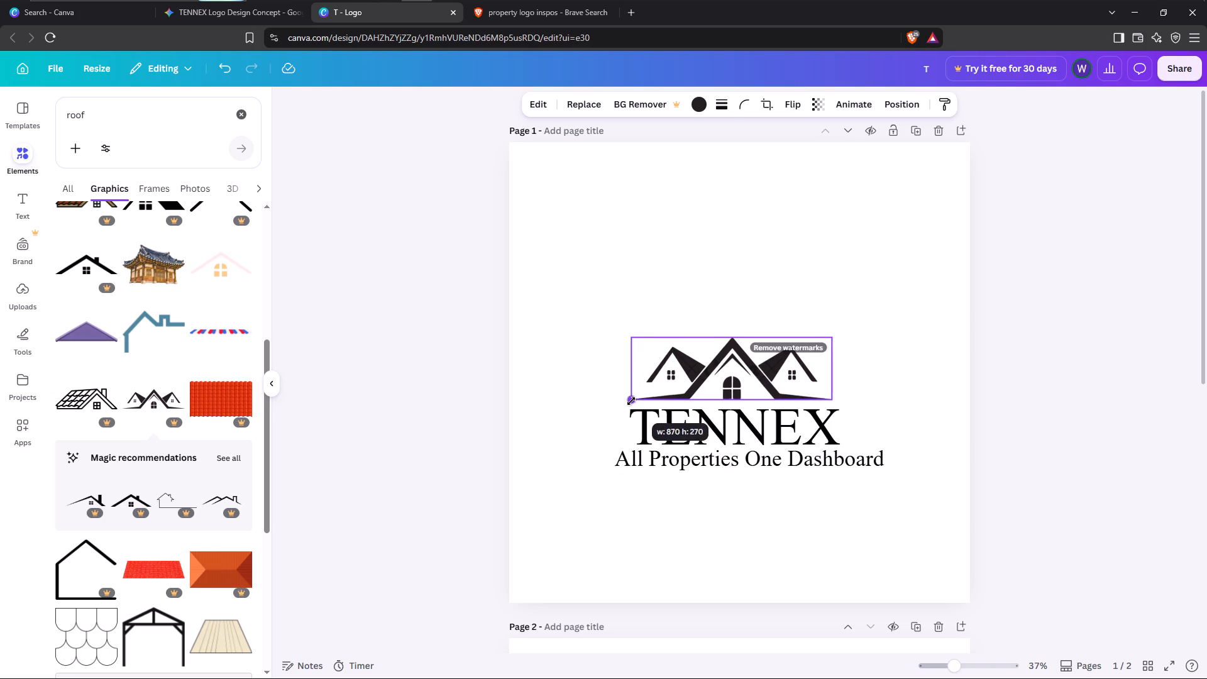
pyautogui.moveTo(631, 401); pyautogui.dragTo(631, 405)
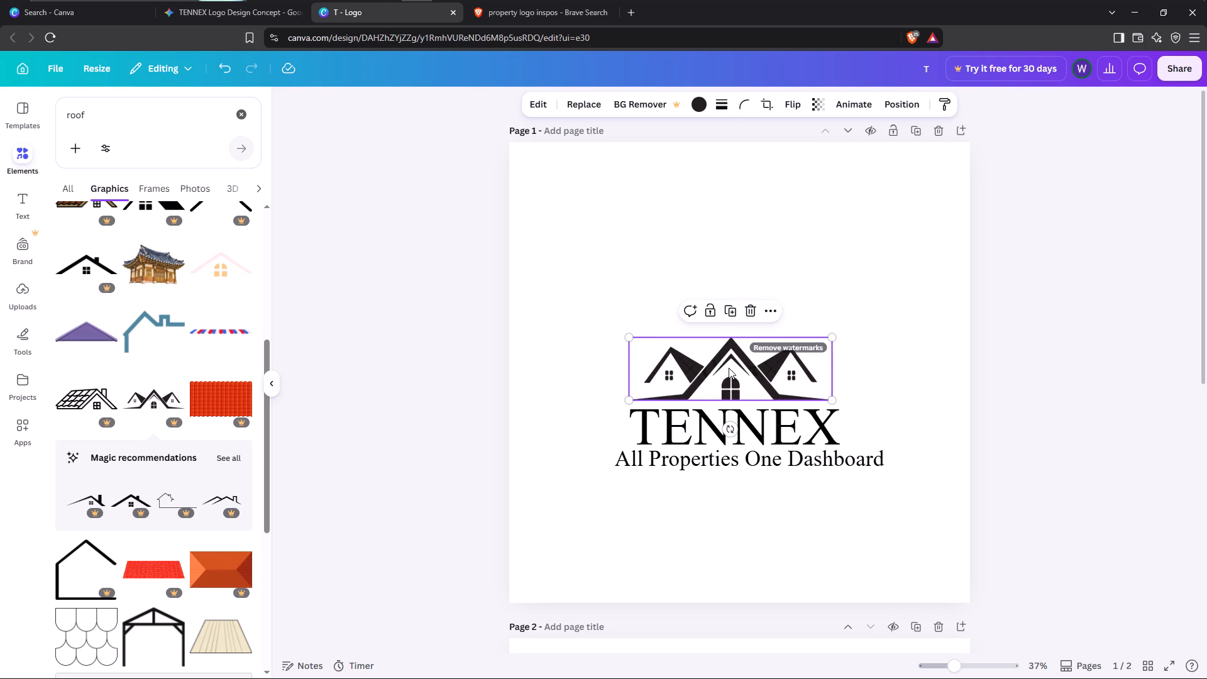
pyautogui.click(729, 368)
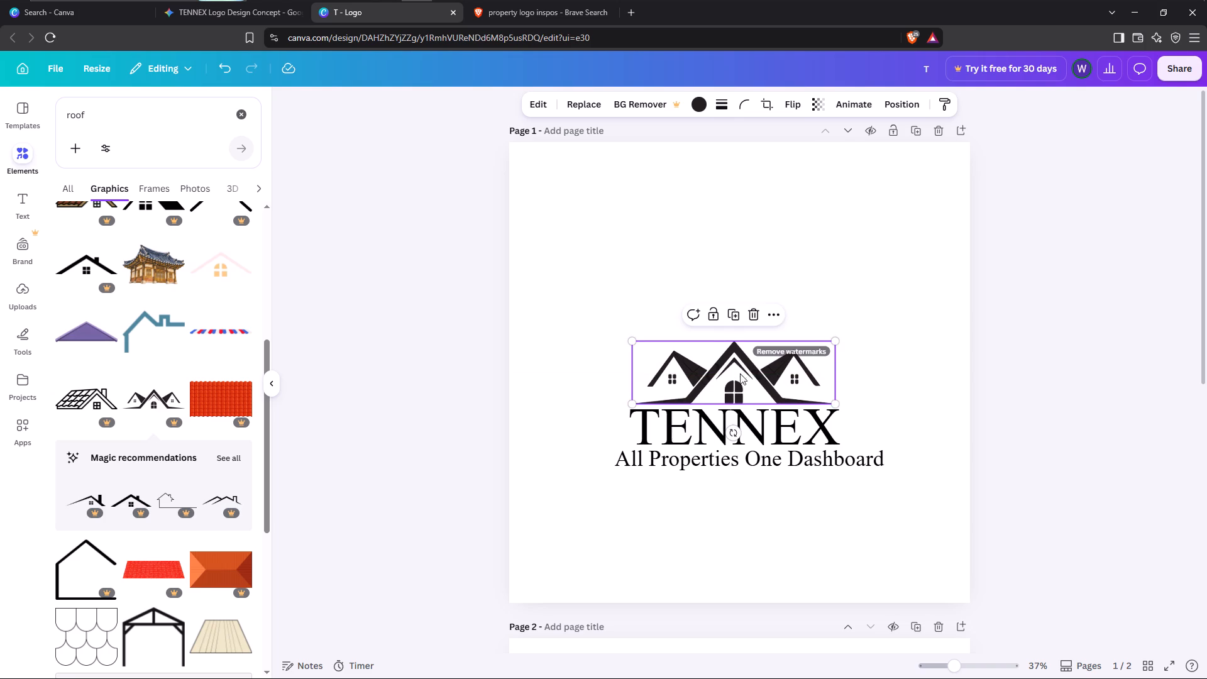
pyautogui.click(871, 263)
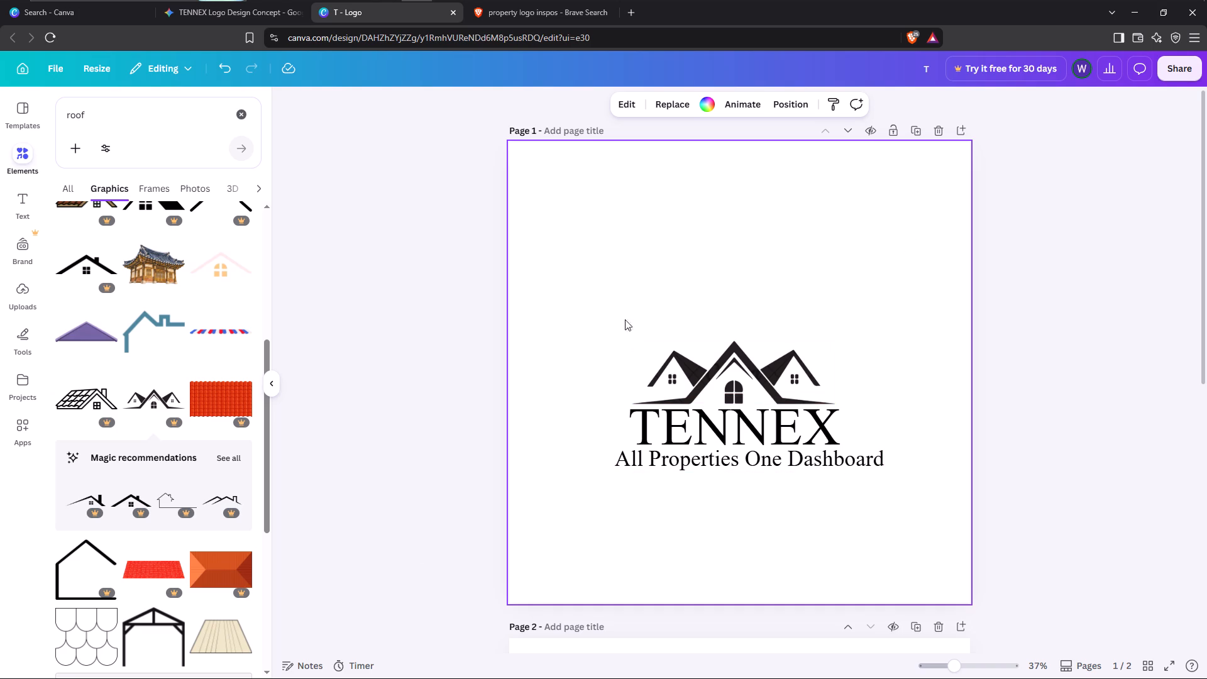
# Group the roof graphic with the name and tagline, and align the group to the page's centre and middle.
pyautogui.moveTo(610, 295); pyautogui.dragTo(860, 475)
pyautogui.click(709, 312)
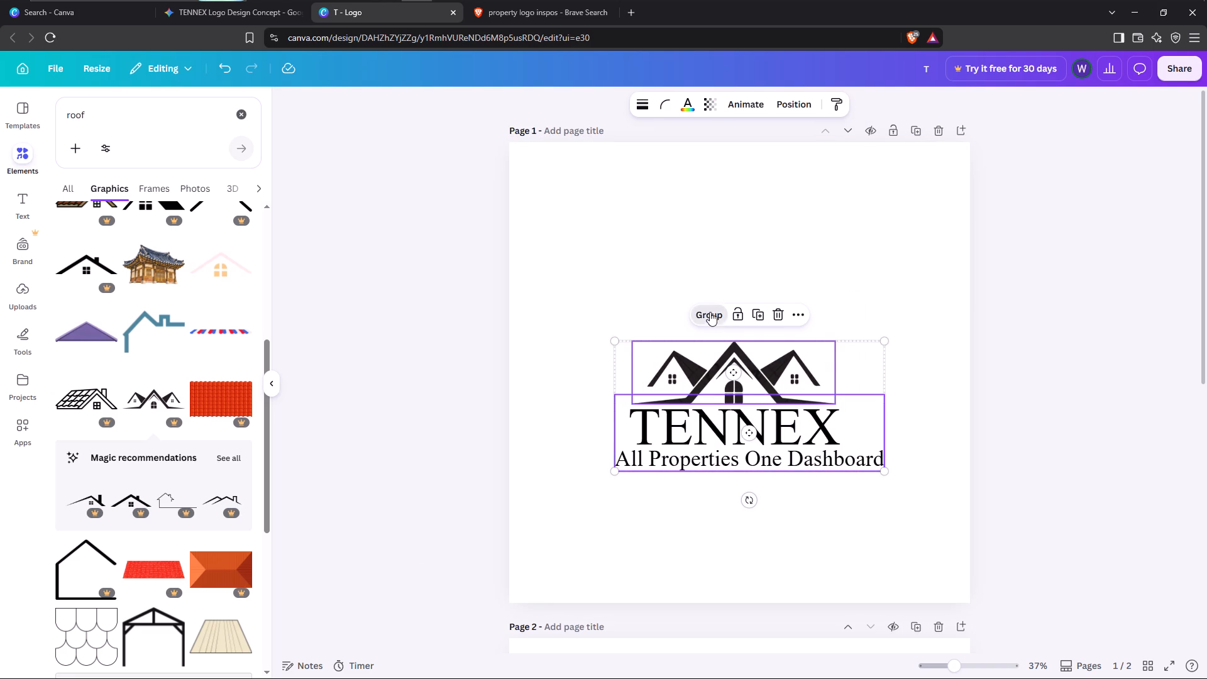
pyautogui.click(812, 314)
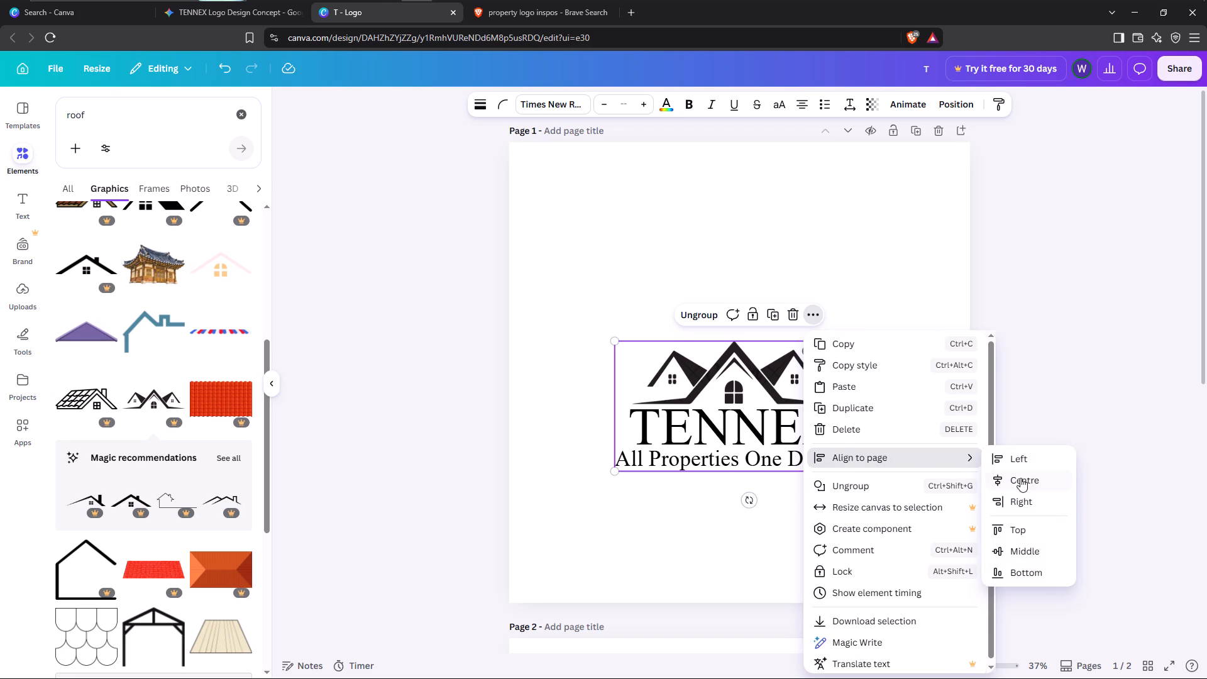
pyautogui.click(1027, 482)
pyautogui.click(800, 310)
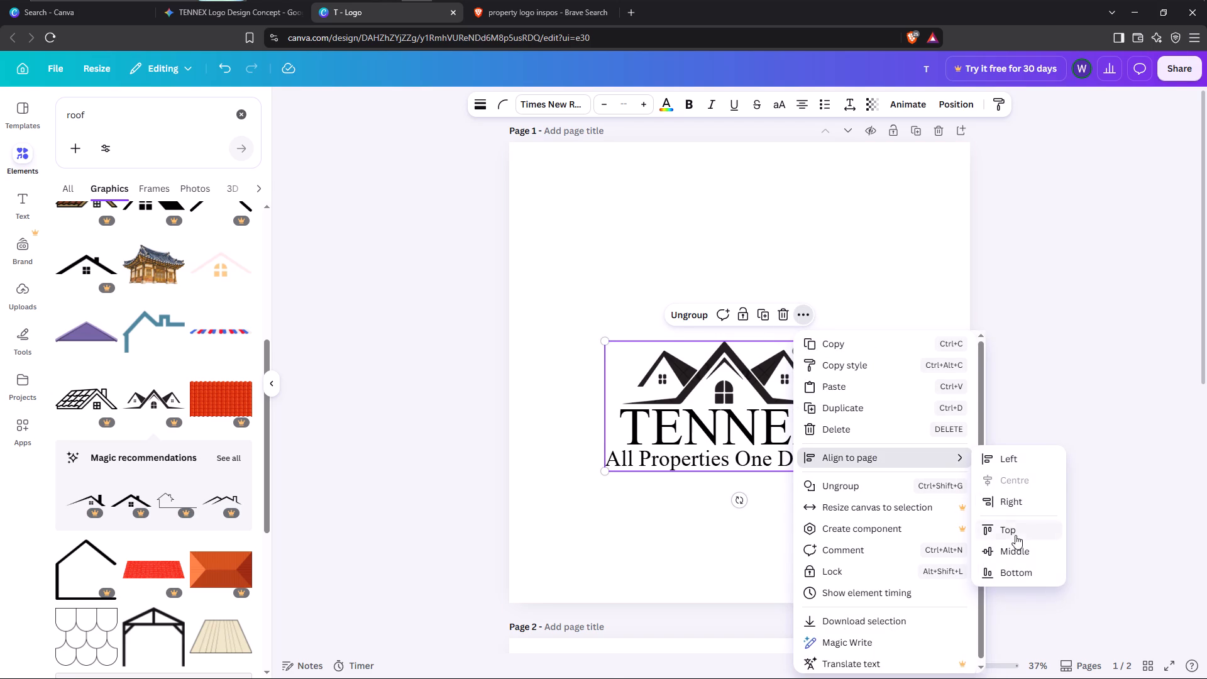
pyautogui.click(1015, 544)
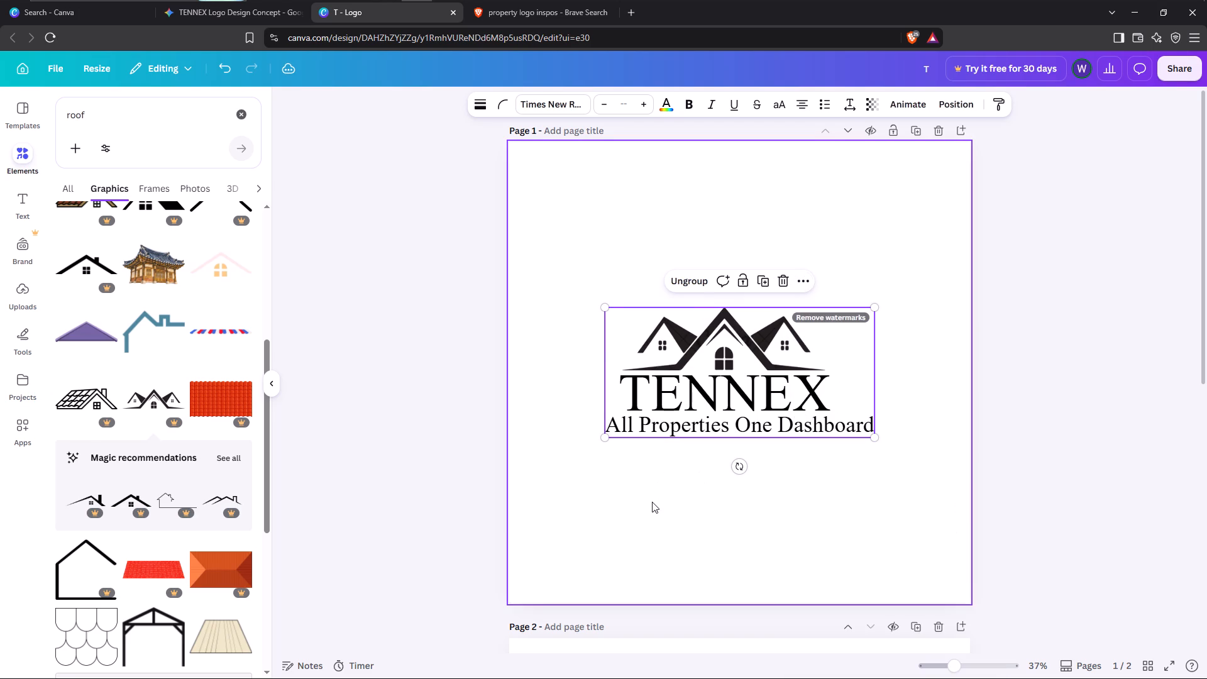
pyautogui.click(652, 502)
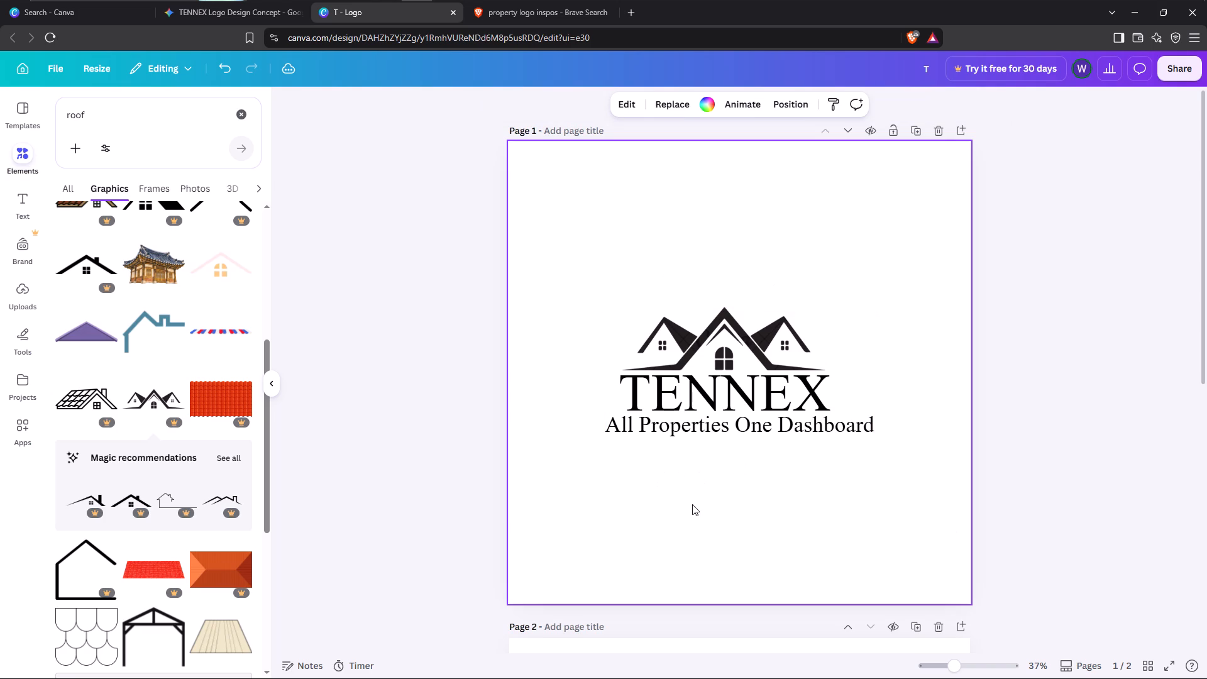
# Ungroup the logo into its separate roof, TENNEX name and tagline elements.
pyautogui.doubleClick(678, 431)
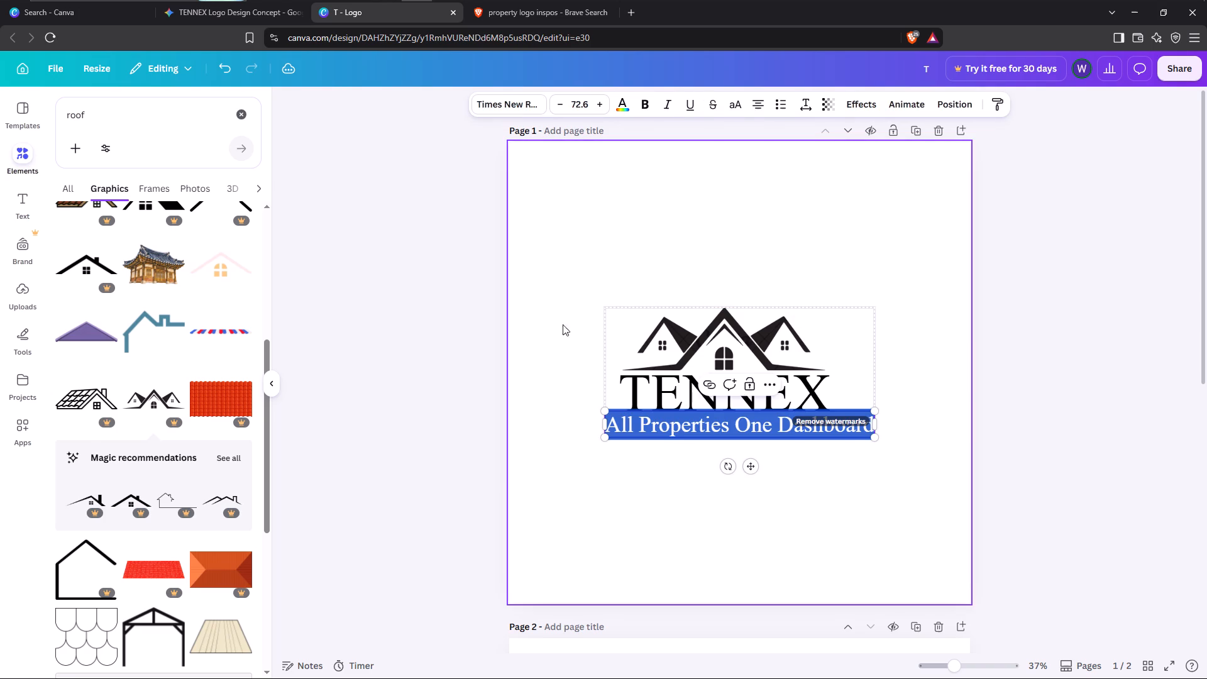
pyautogui.click(553, 316)
pyautogui.click(641, 350)
pyautogui.click(678, 284)
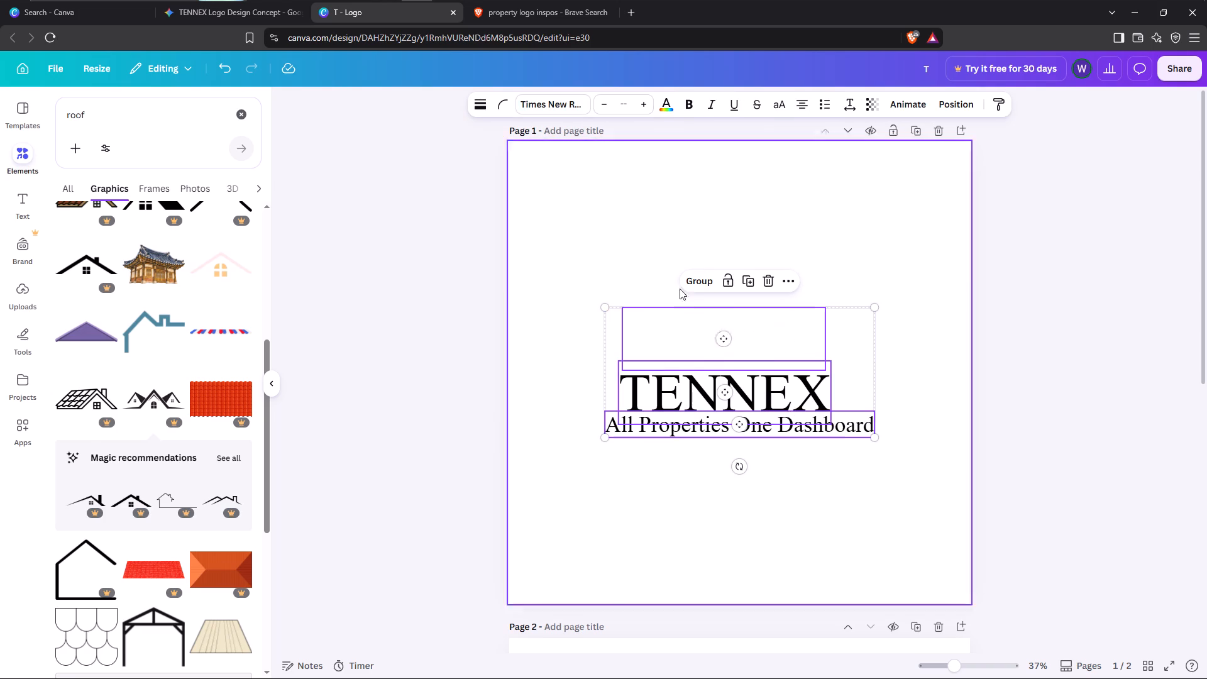
pyautogui.click(588, 287)
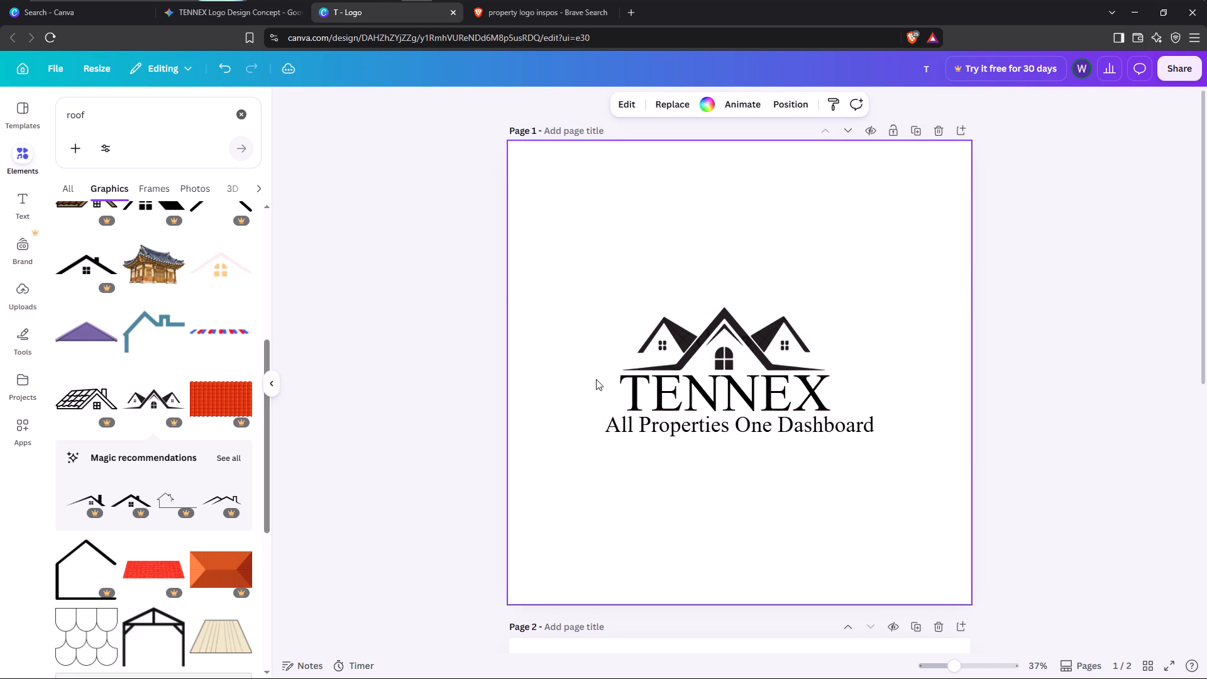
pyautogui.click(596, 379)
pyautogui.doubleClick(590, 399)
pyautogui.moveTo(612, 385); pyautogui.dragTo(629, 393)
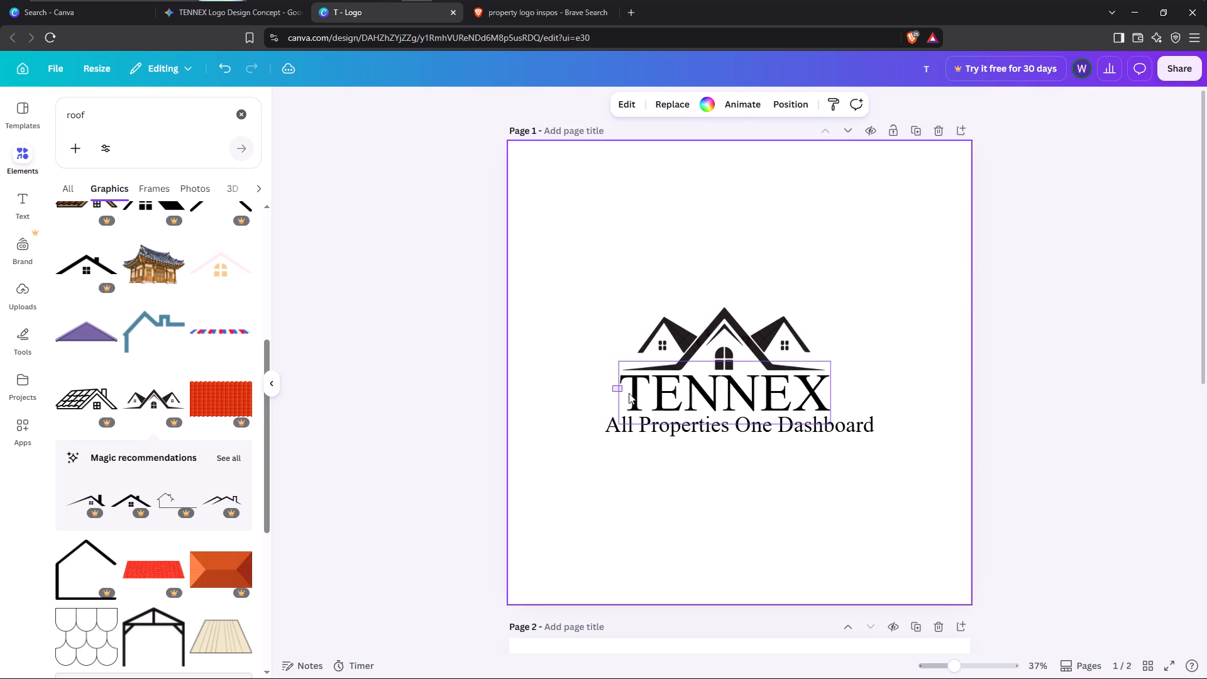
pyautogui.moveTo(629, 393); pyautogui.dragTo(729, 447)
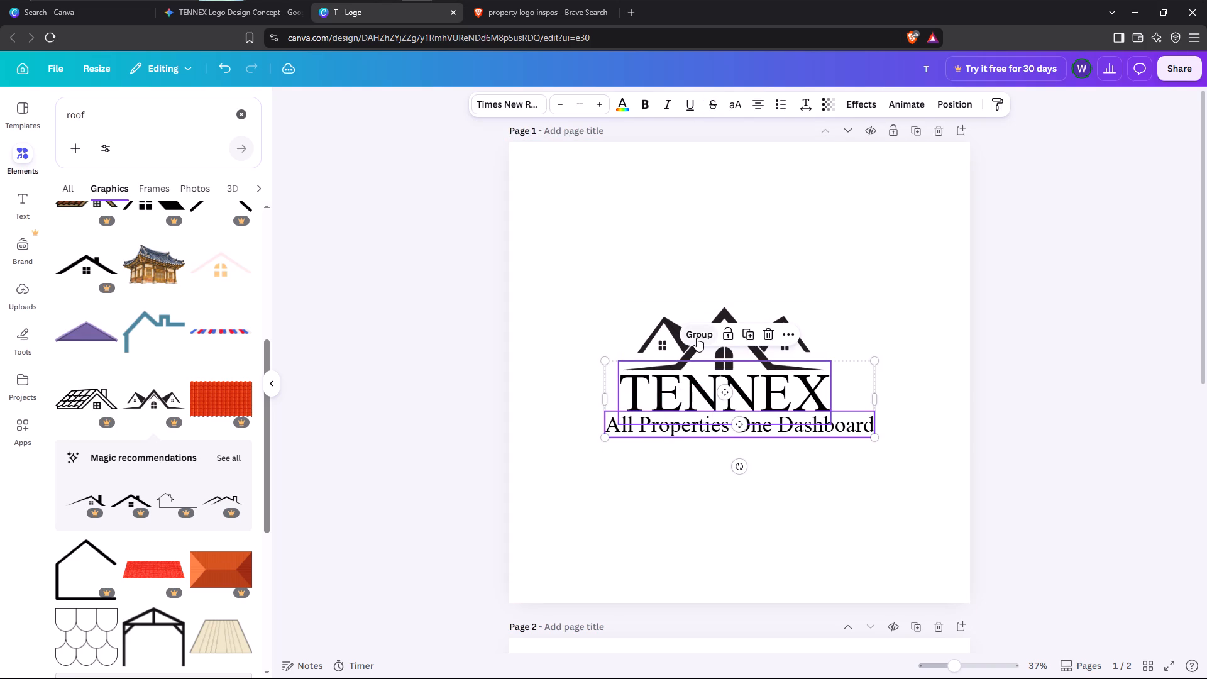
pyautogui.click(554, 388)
# Shift the tagline "All Properties One Dashboard" sideways to centre it beneath the TENNEX name.
pyautogui.moveTo(671, 426); pyautogui.dragTo(667, 428)
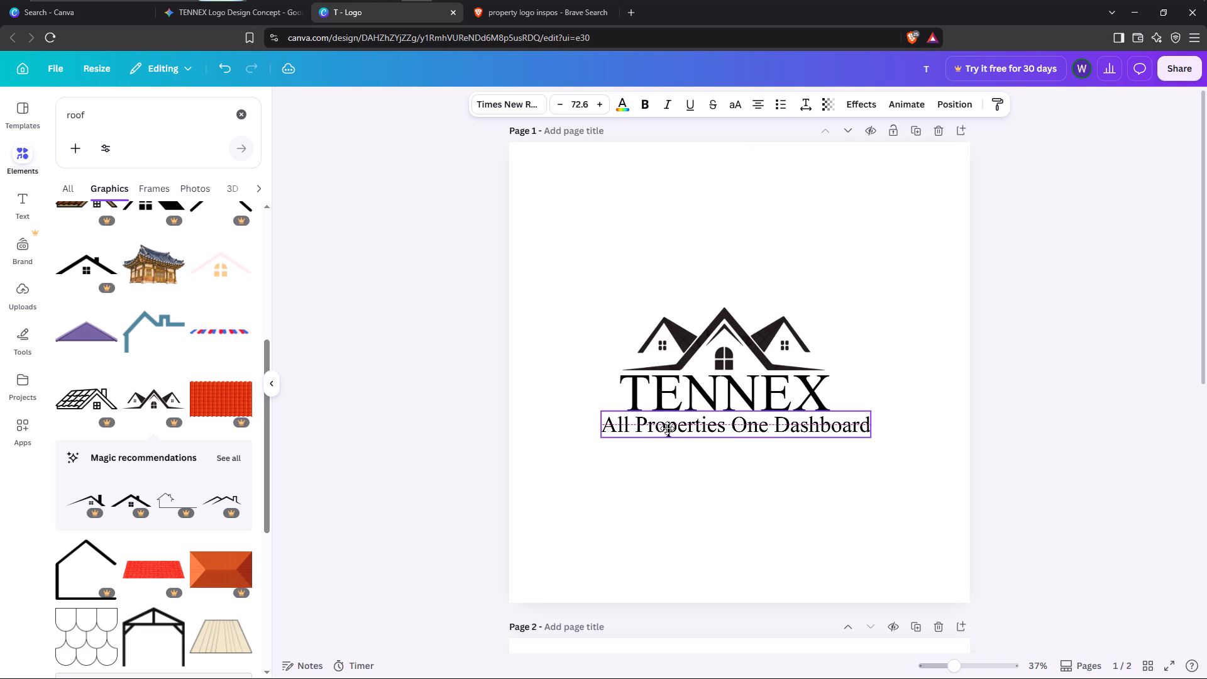
pyautogui.moveTo(667, 428); pyautogui.dragTo(666, 426)
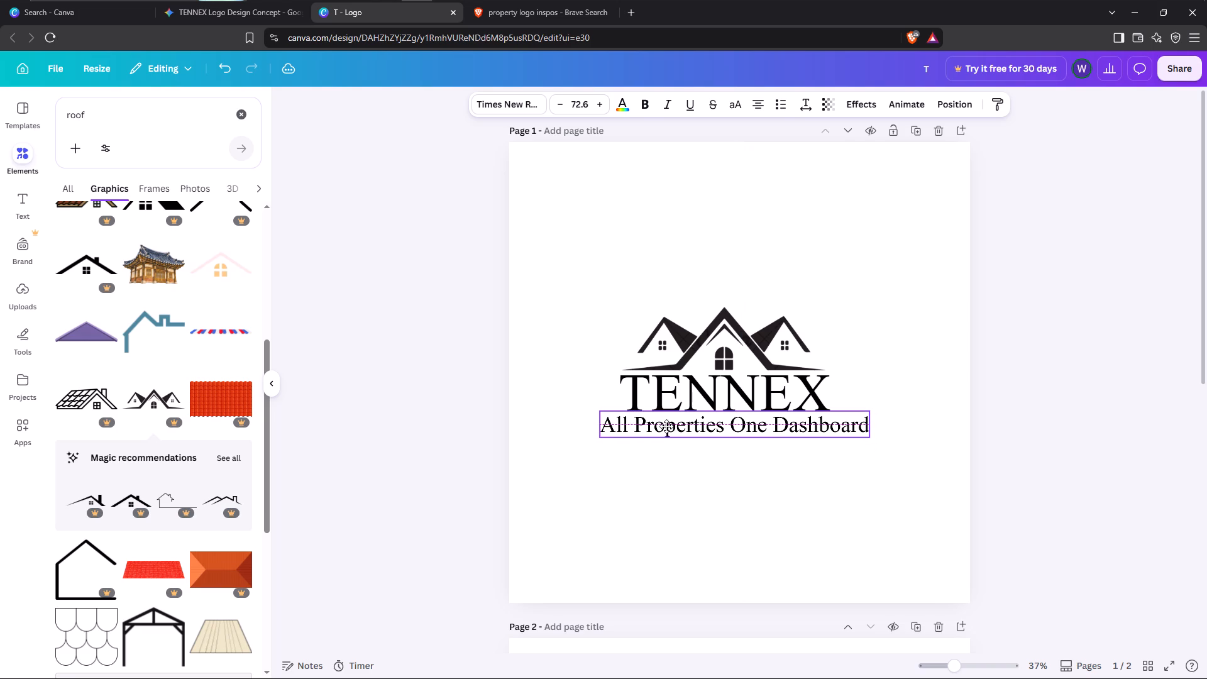
pyautogui.moveTo(666, 426); pyautogui.dragTo(666, 426)
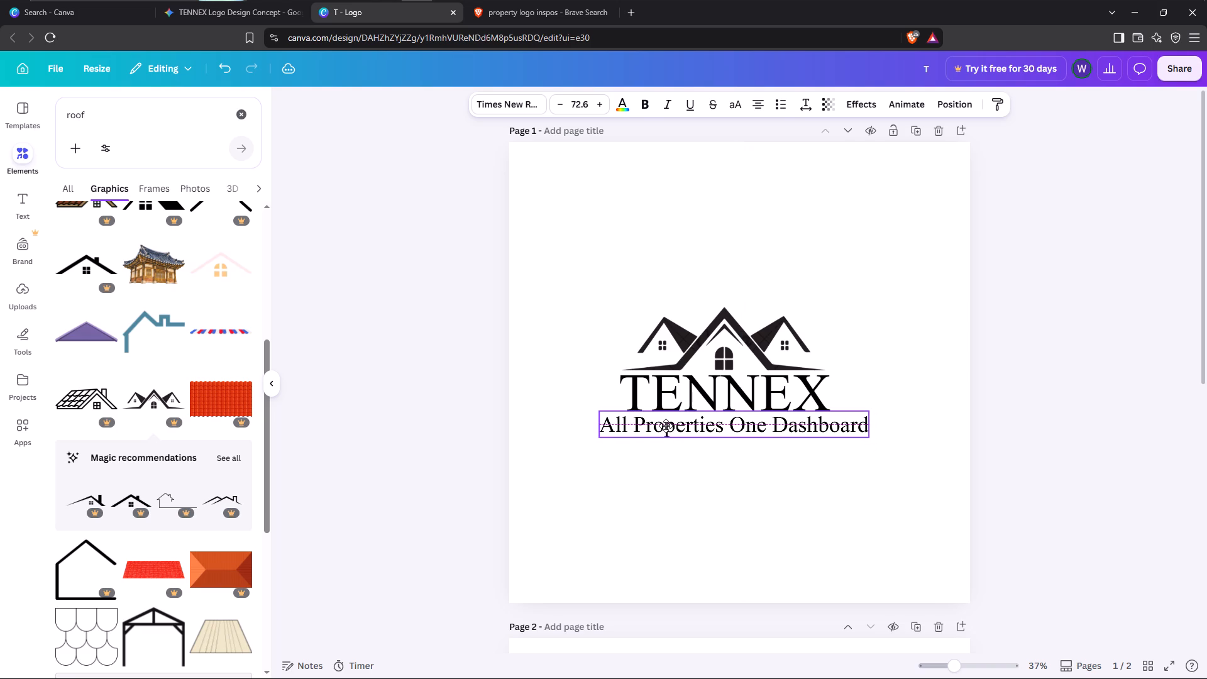
pyautogui.moveTo(666, 426); pyautogui.dragTo(663, 424)
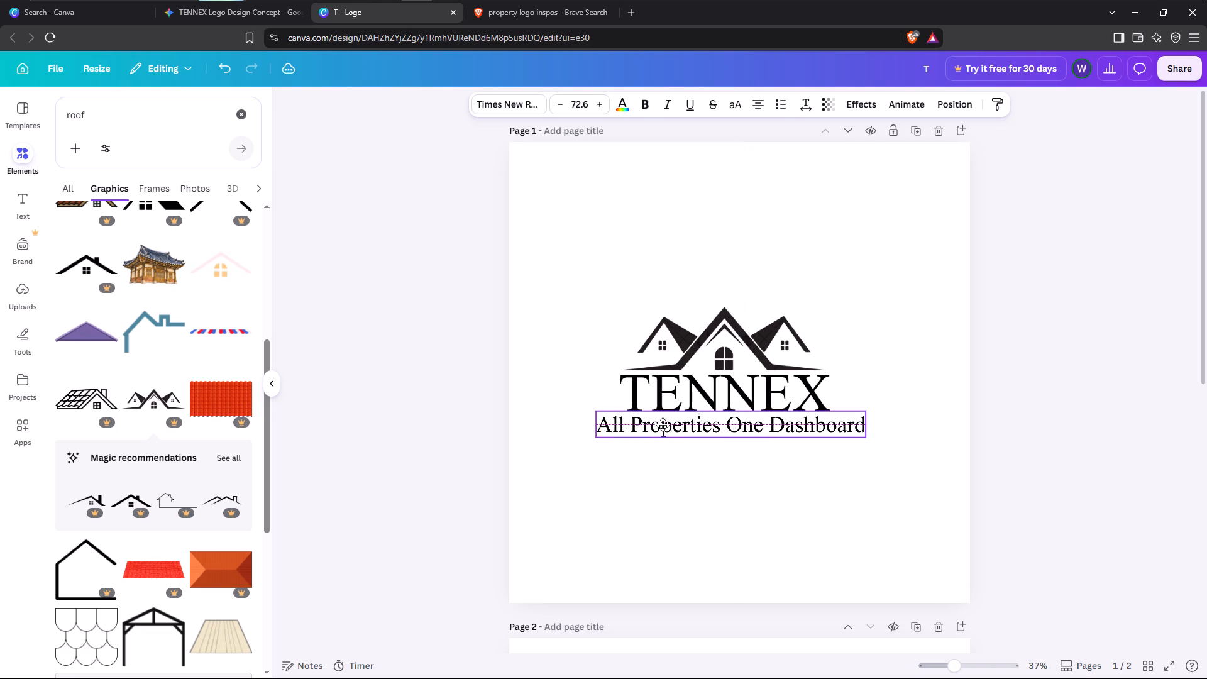
pyautogui.moveTo(663, 424); pyautogui.dragTo(659, 424)
pyautogui.click(586, 494)
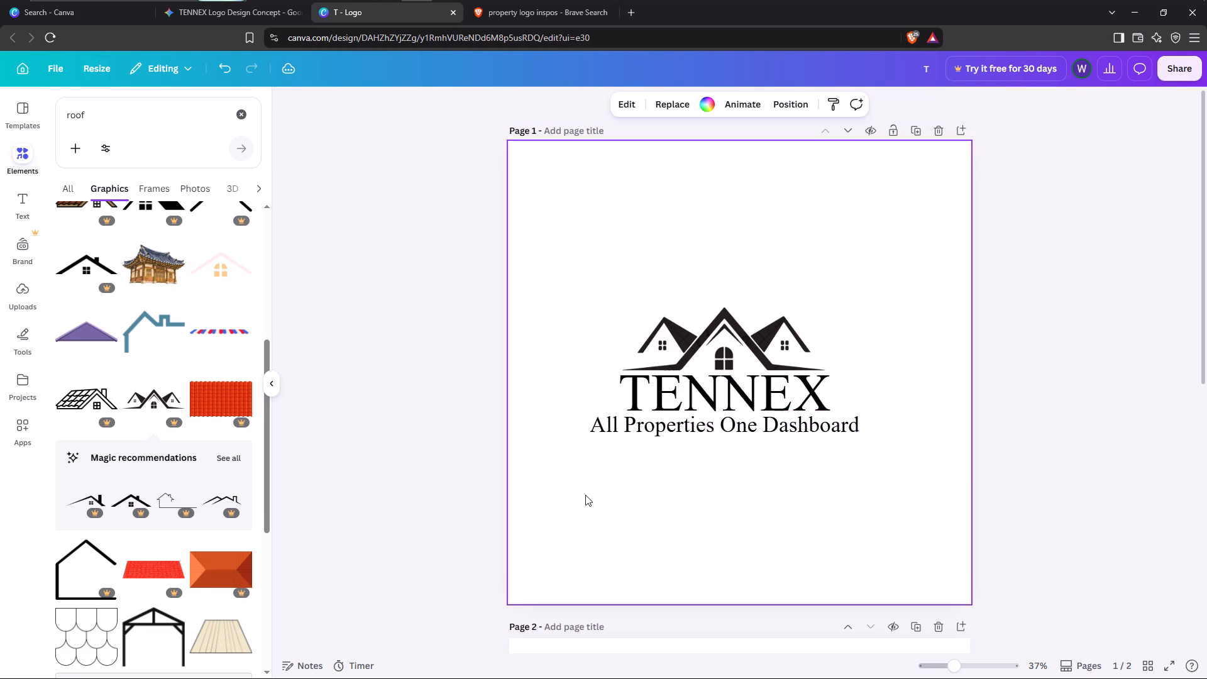
# Shrink the tagline "All Properties One Dashboard" to font size 49.1 and centre it close beneath the TENNEX name.
pyautogui.click(602, 429)
pyautogui.moveTo(593, 412); pyautogui.dragTo(604, 417)
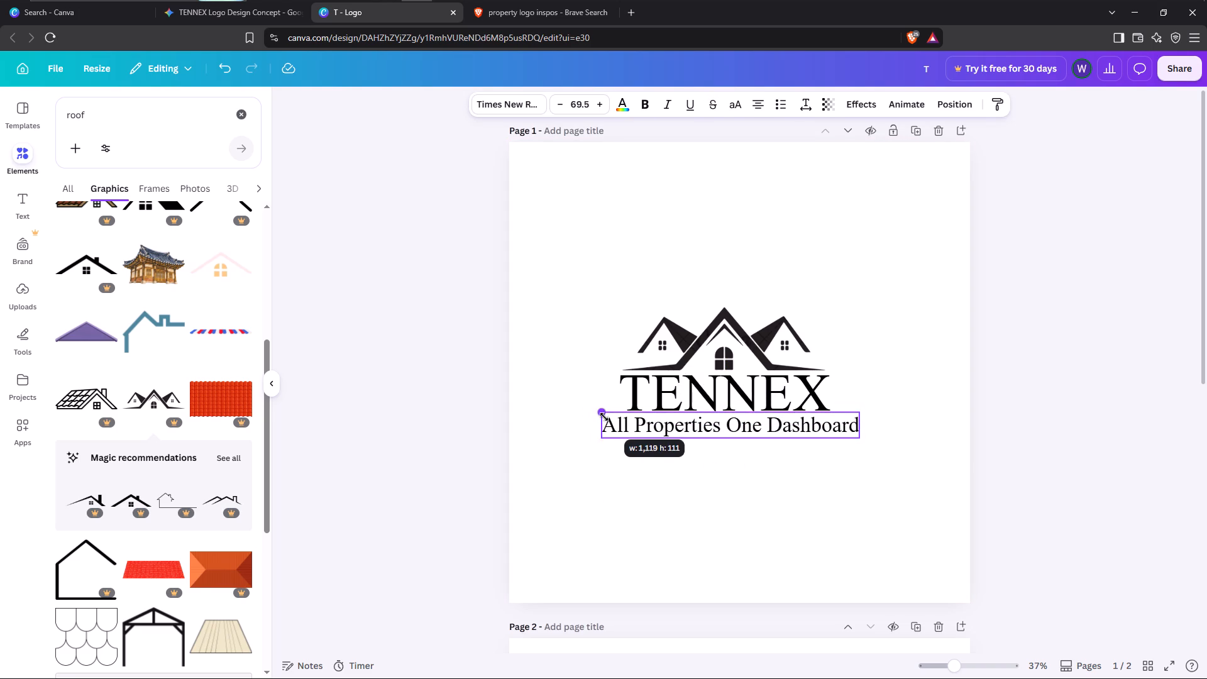
pyautogui.moveTo(604, 417); pyautogui.dragTo(623, 428)
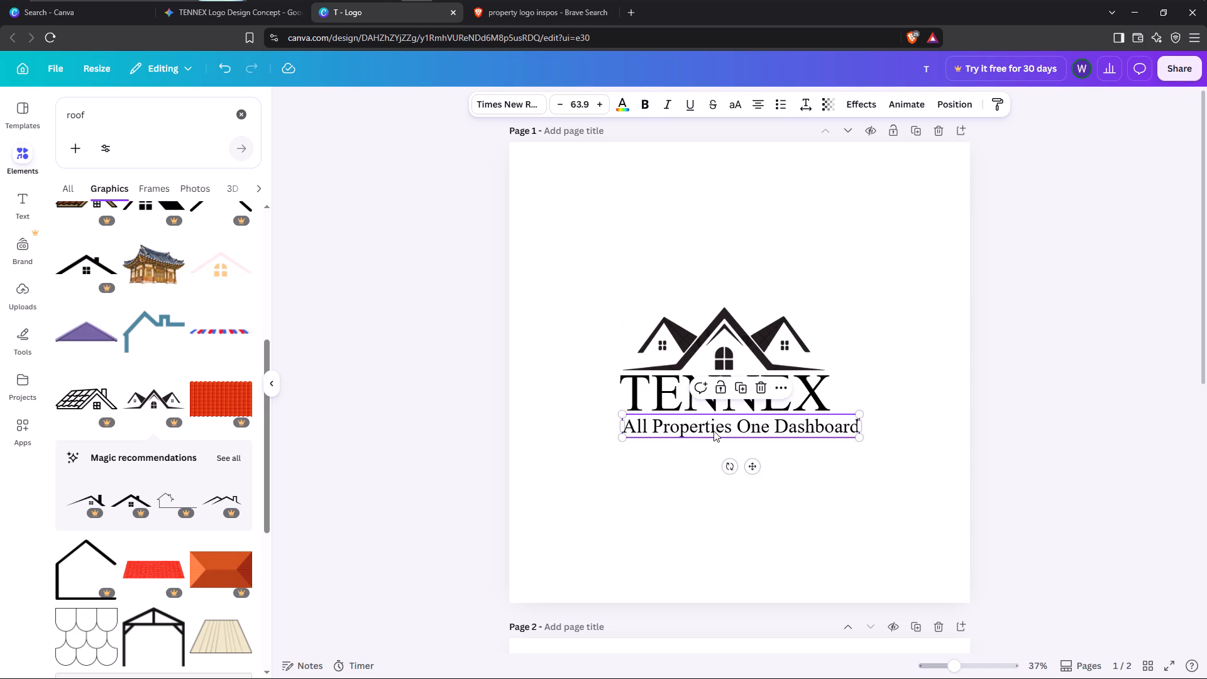
pyautogui.moveTo(712, 426); pyautogui.dragTo(695, 426)
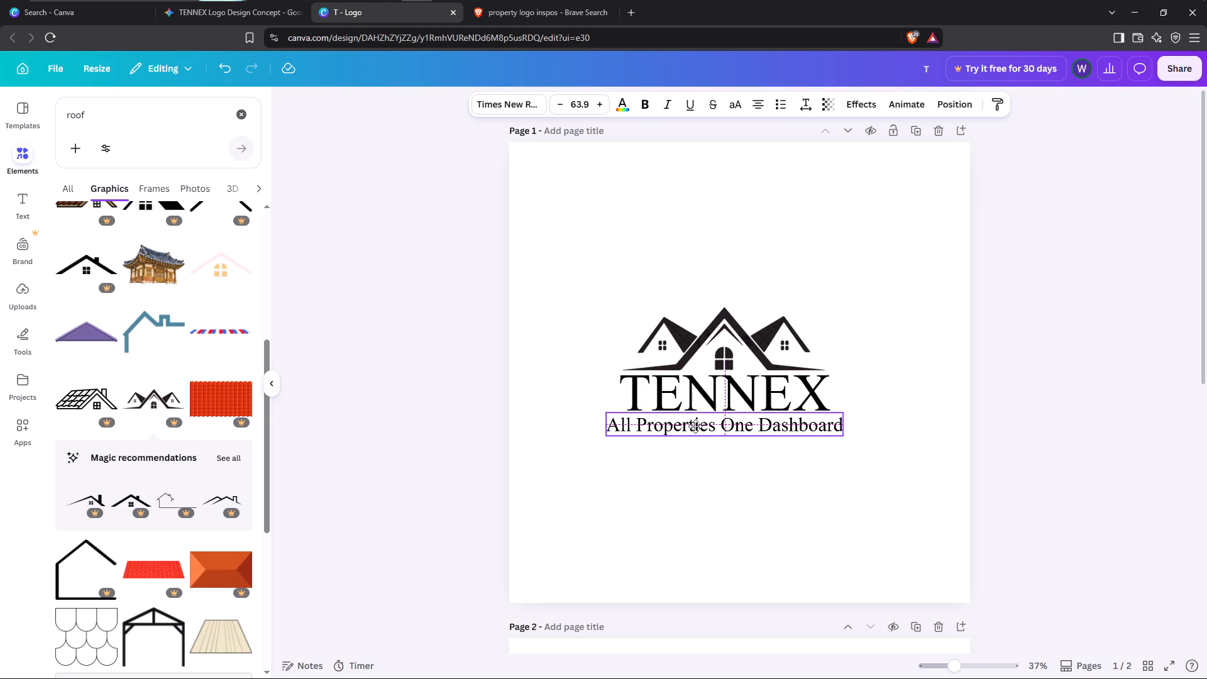
pyautogui.moveTo(695, 426); pyautogui.dragTo(696, 426)
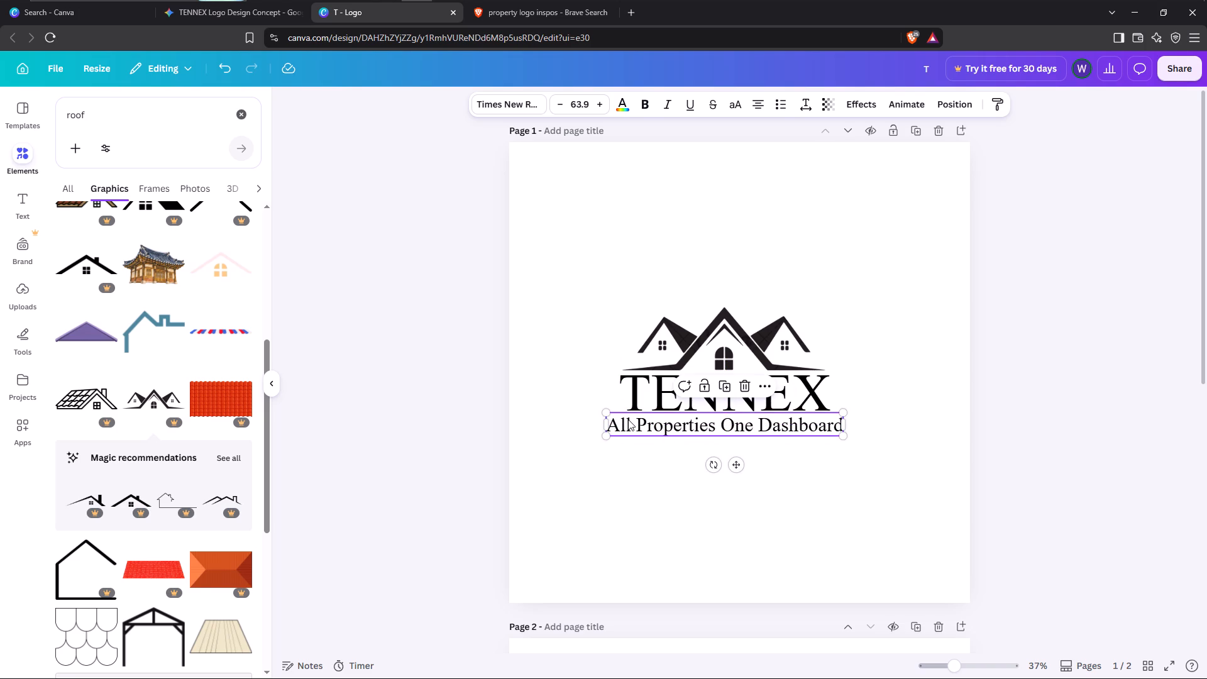
pyautogui.moveTo(605, 411); pyautogui.dragTo(648, 426)
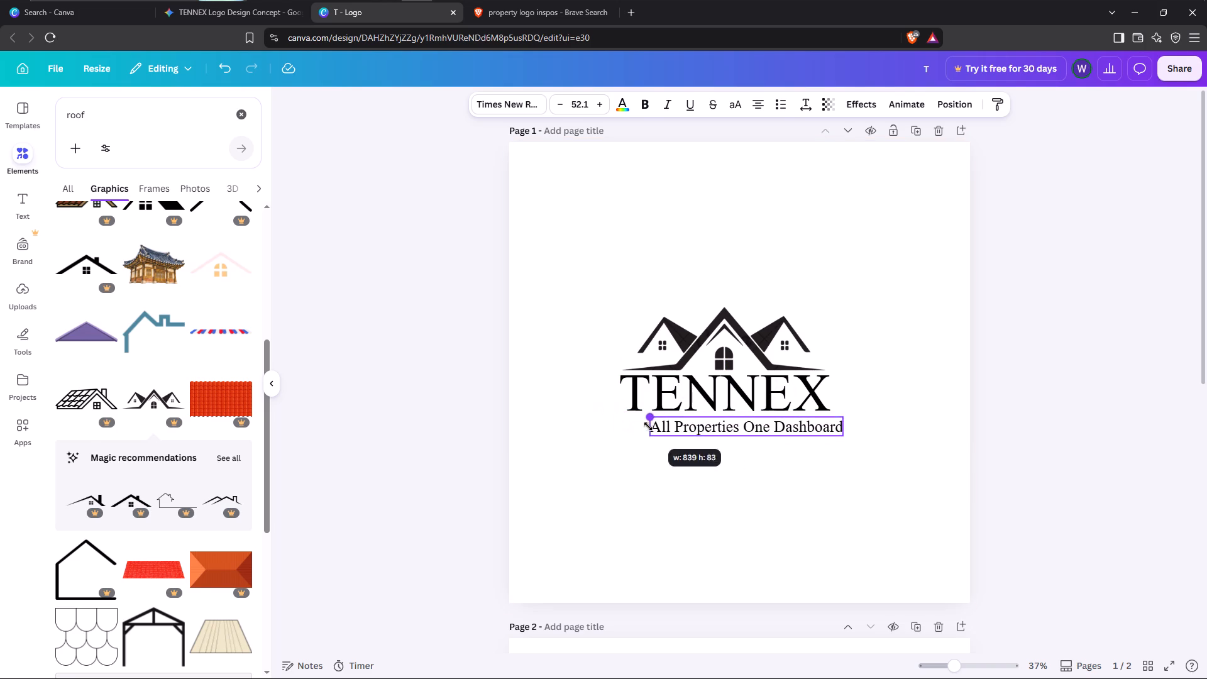
pyautogui.moveTo(648, 426); pyautogui.dragTo(659, 431)
pyautogui.moveTo(712, 428); pyautogui.dragTo(692, 425)
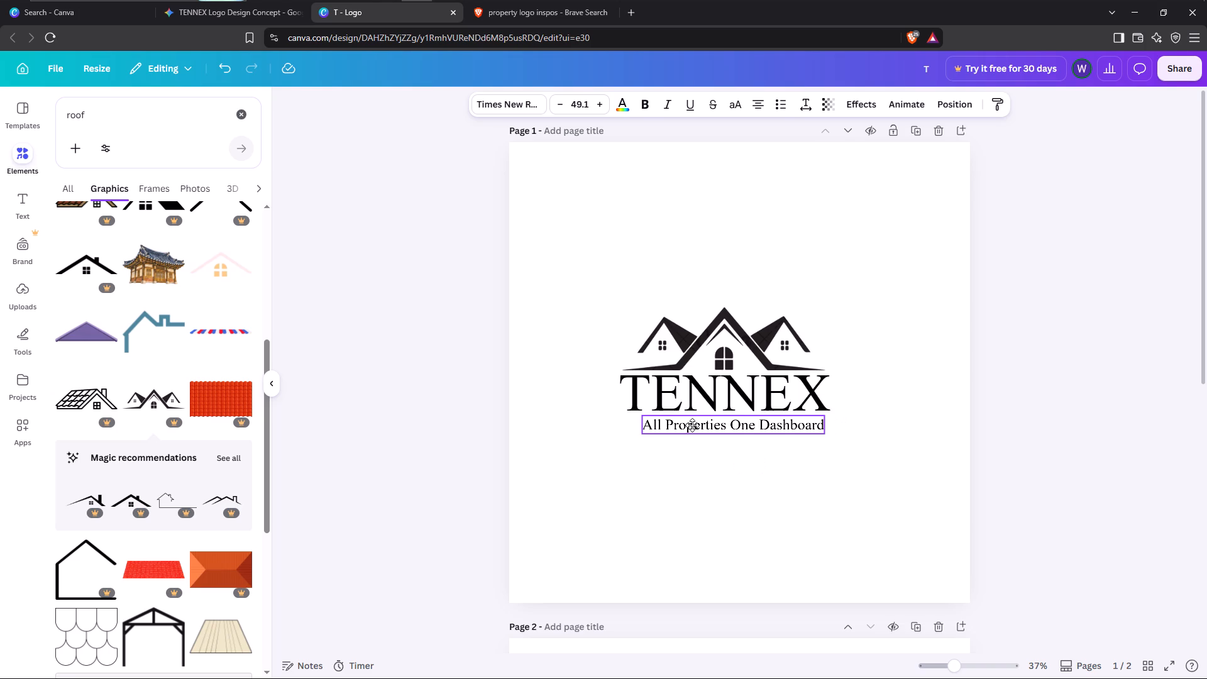
pyautogui.moveTo(692, 425); pyautogui.dragTo(690, 424)
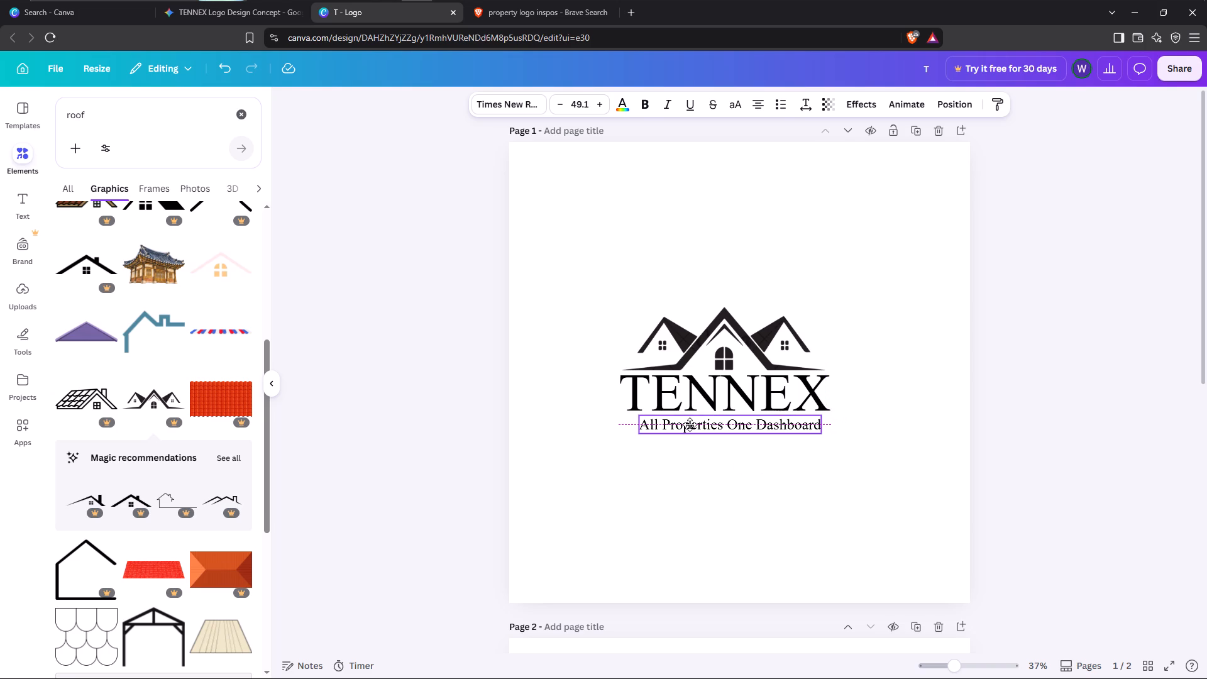
pyautogui.moveTo(690, 424); pyautogui.dragTo(690, 422)
pyautogui.moveTo(690, 422); pyautogui.dragTo(690, 421)
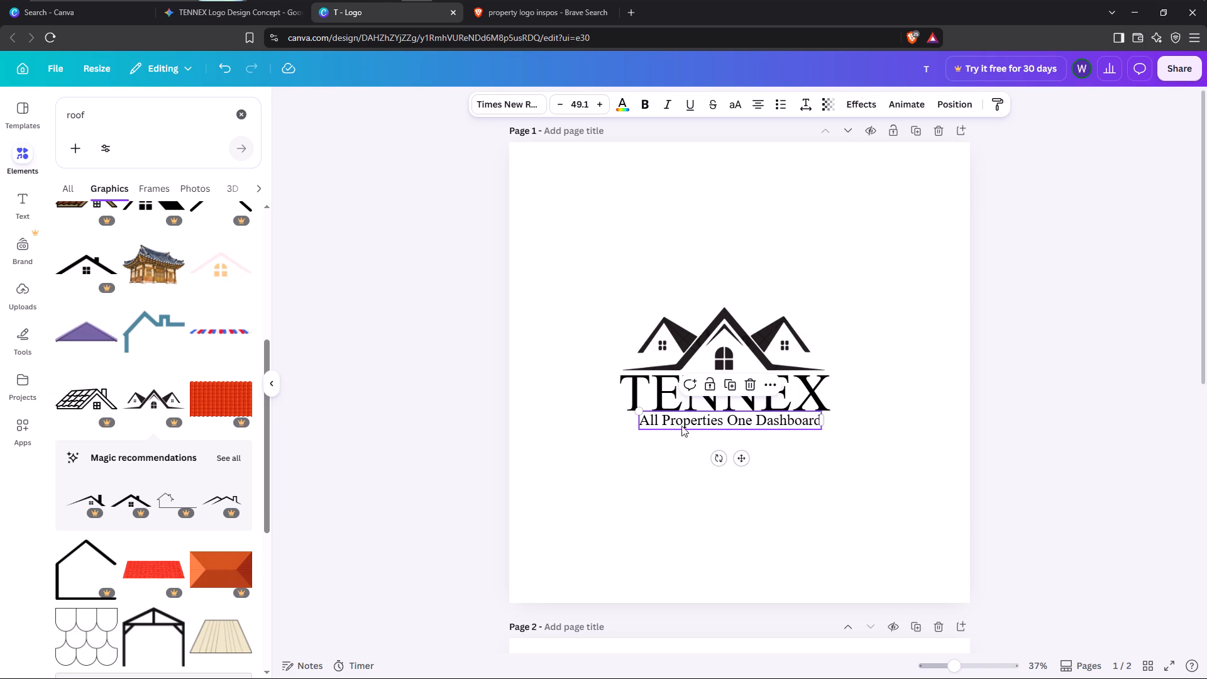
pyautogui.click(629, 450)
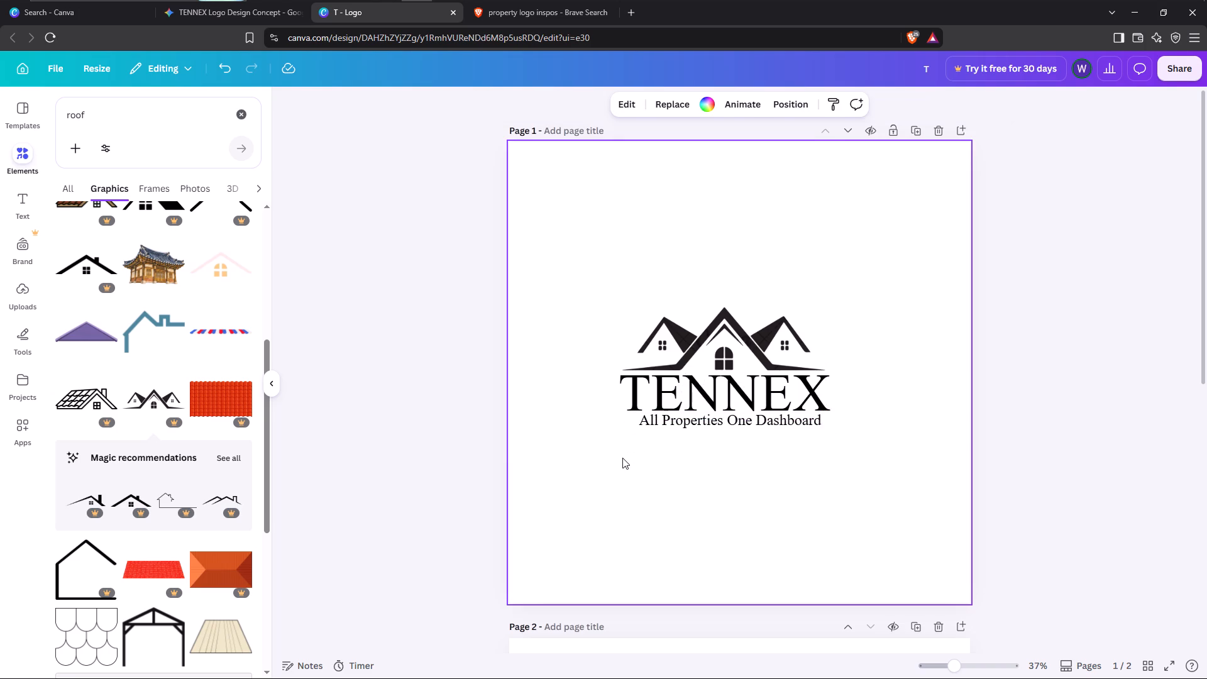
pyautogui.click(659, 419)
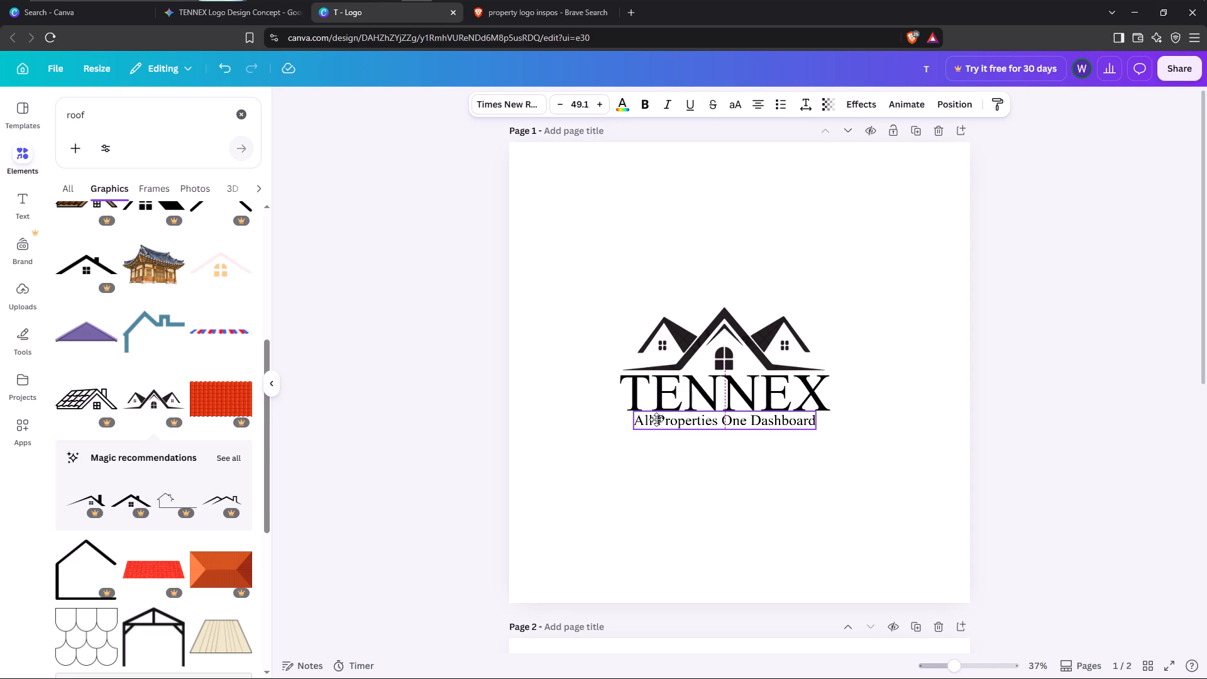
pyautogui.click(511, 521)
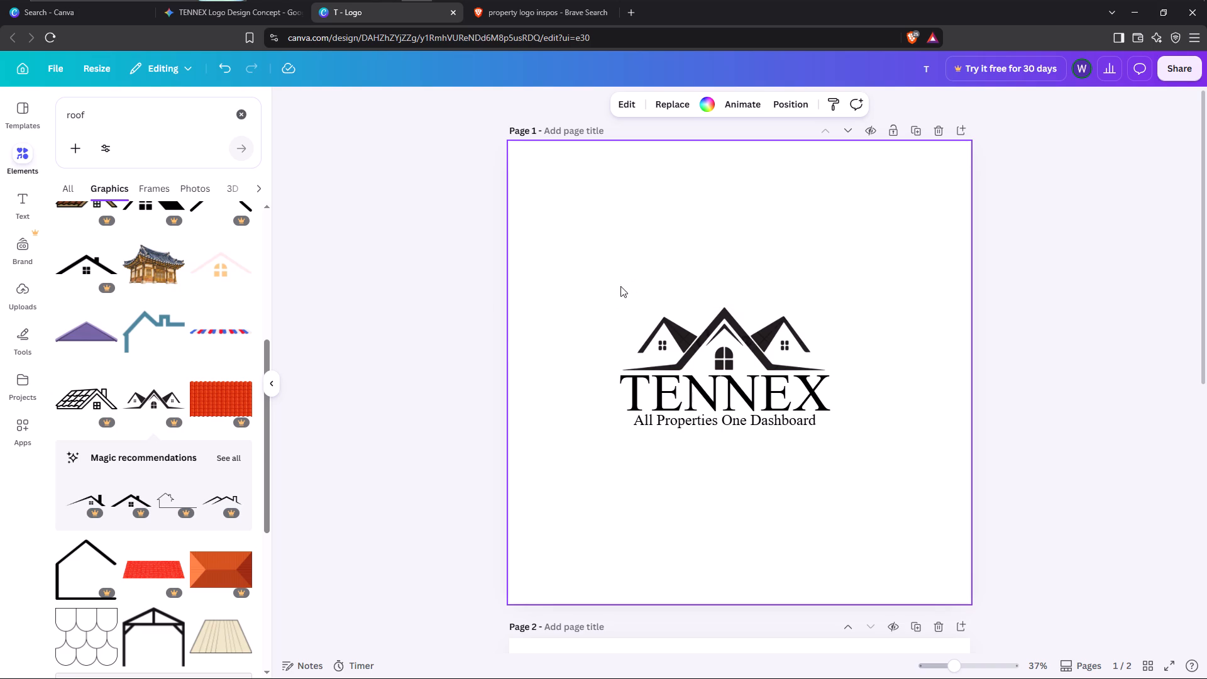
# Group the roof graphic, the TENNEX name and the tagline into one logo.
pyautogui.moveTo(620, 286); pyautogui.dragTo(864, 426)
pyautogui.click(687, 278)
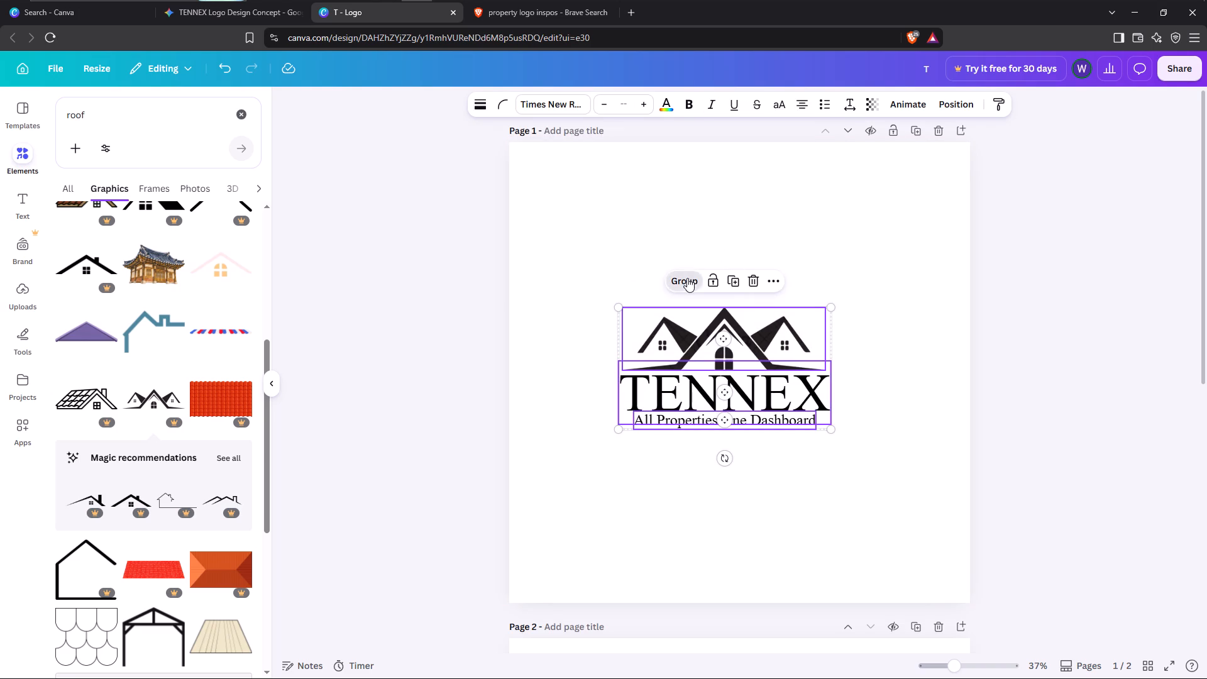
# Recolour the grouped logo's text to dark grey from the default solid colours.
pyautogui.click(668, 105)
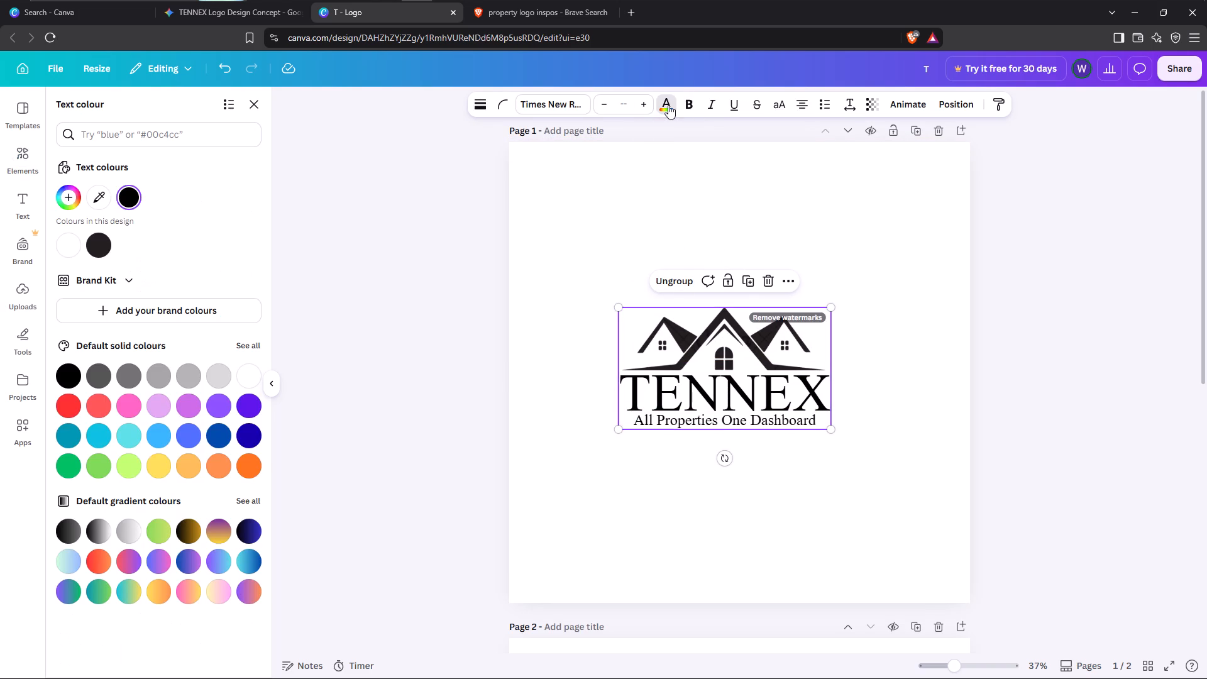
pyautogui.click(130, 374)
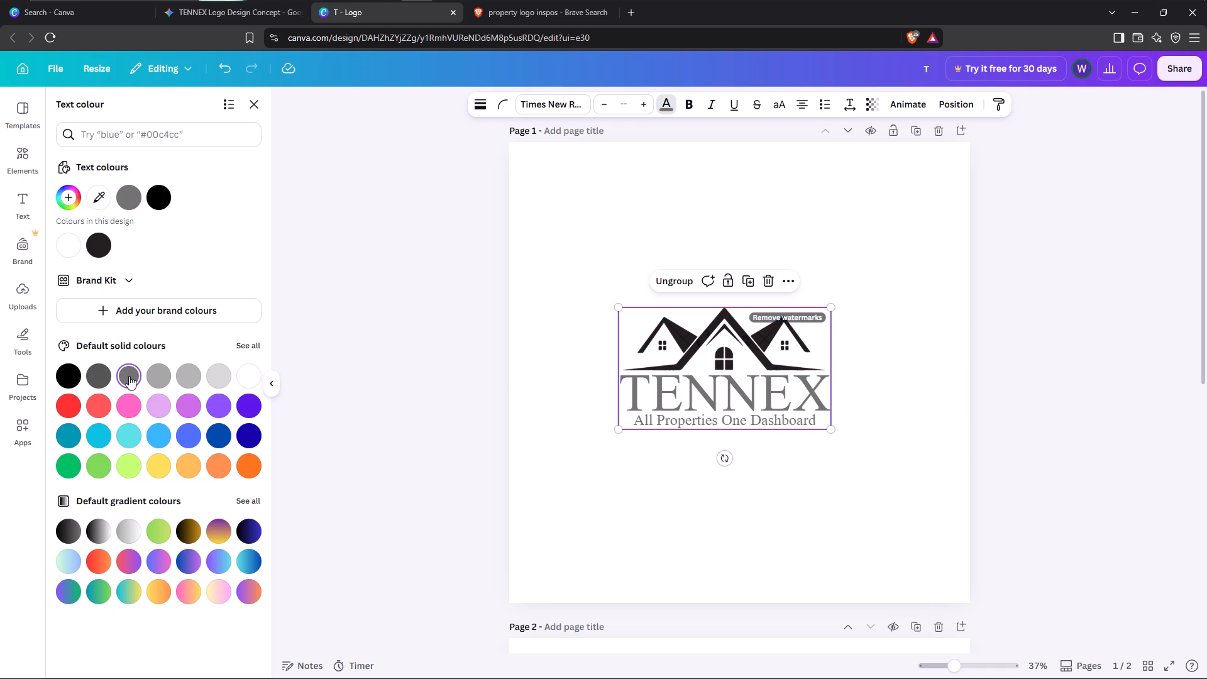
pyautogui.click(97, 375)
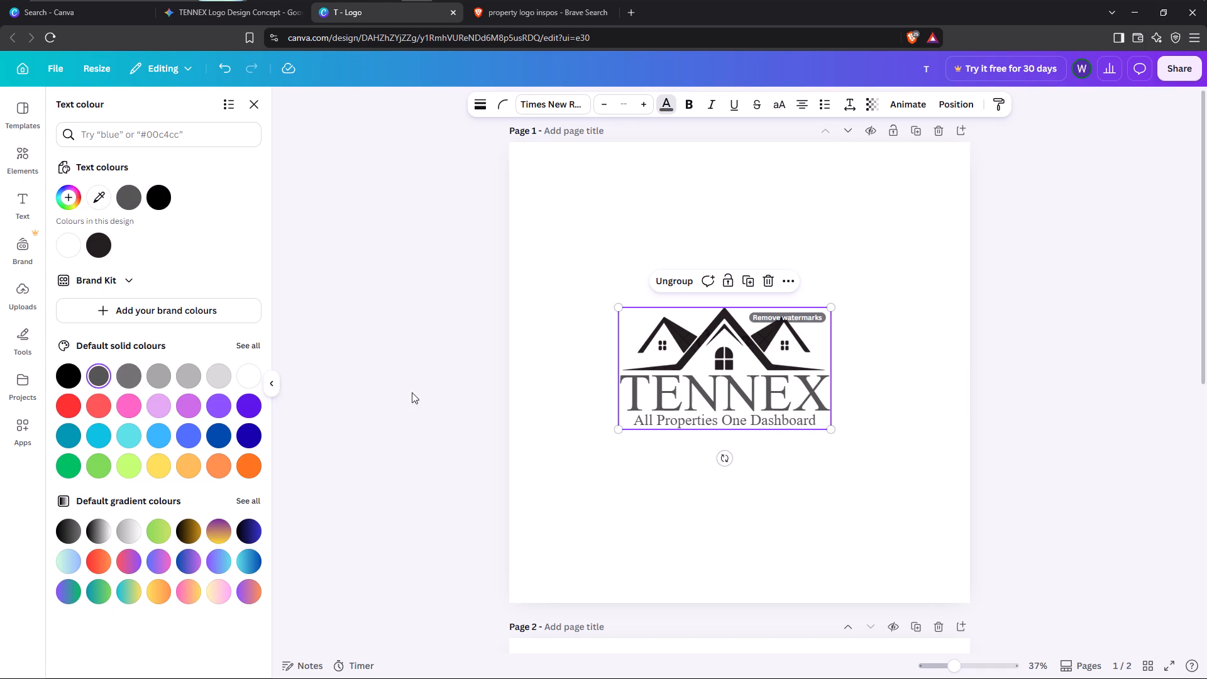
pyautogui.click(619, 257)
# Enlarge the grouped logo proportionally to about 1,830 by 1,050 so it nearly fills the page's width.
pyautogui.moveTo(612, 287); pyautogui.dragTo(754, 377)
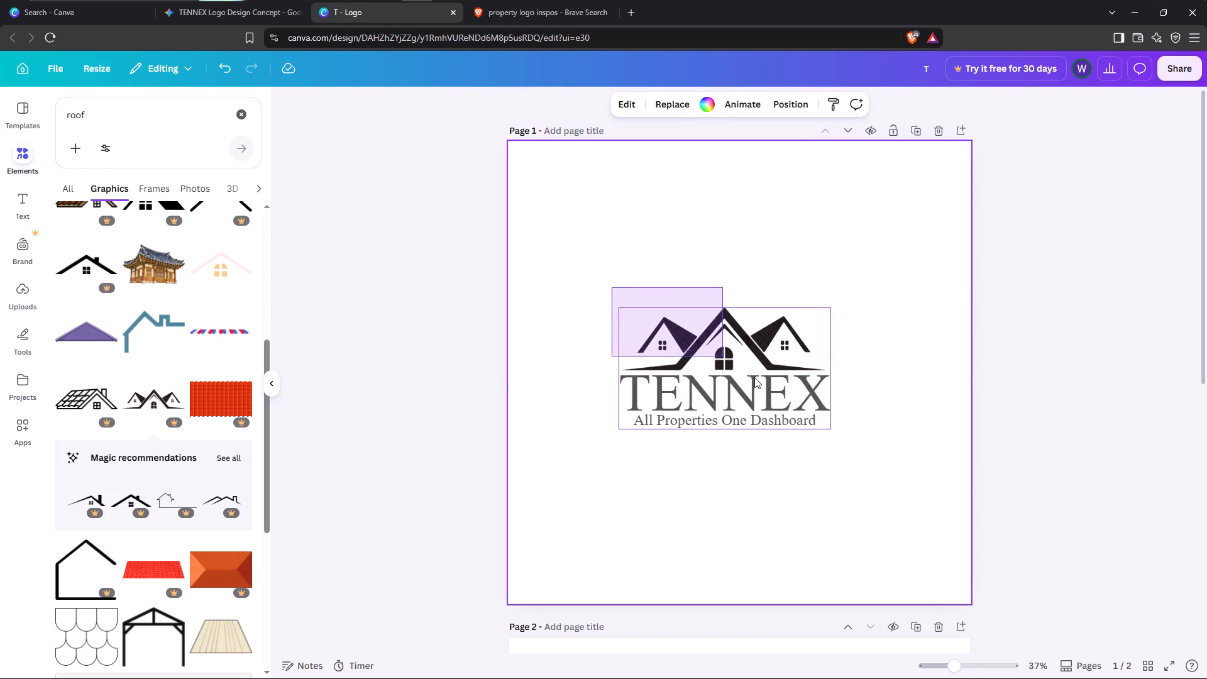
pyautogui.moveTo(754, 377); pyautogui.dragTo(802, 399)
pyautogui.moveTo(618, 311); pyautogui.dragTo(569, 242)
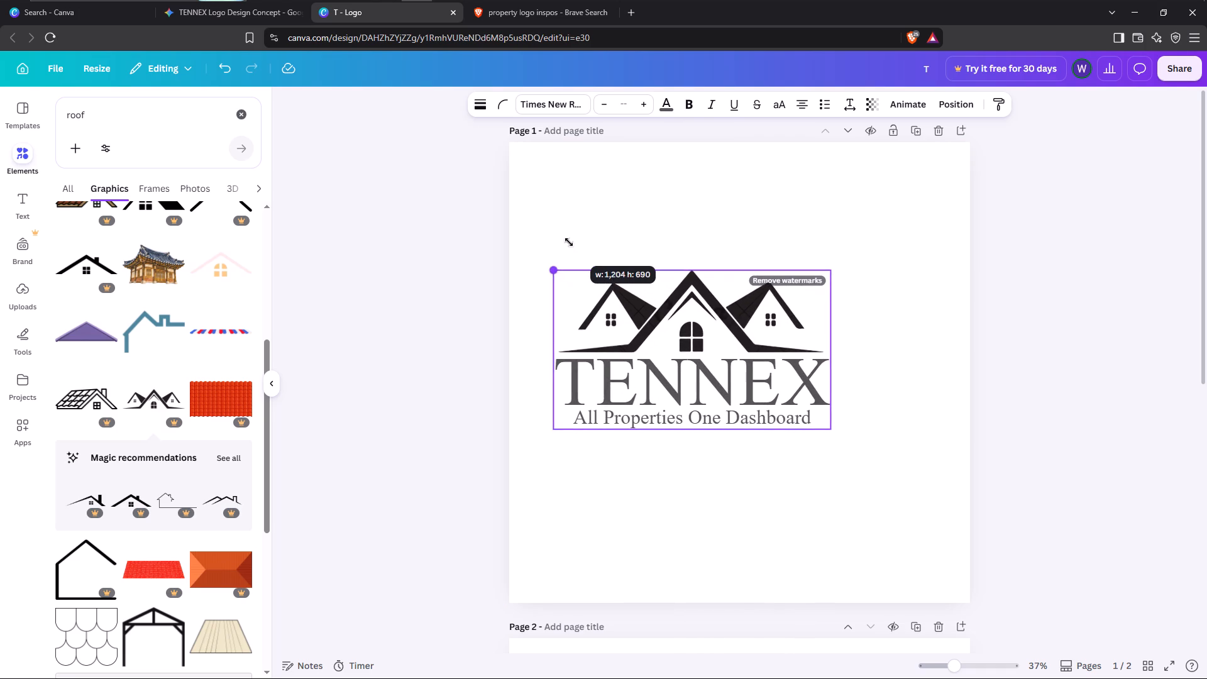
pyautogui.moveTo(569, 242); pyautogui.dragTo(544, 220)
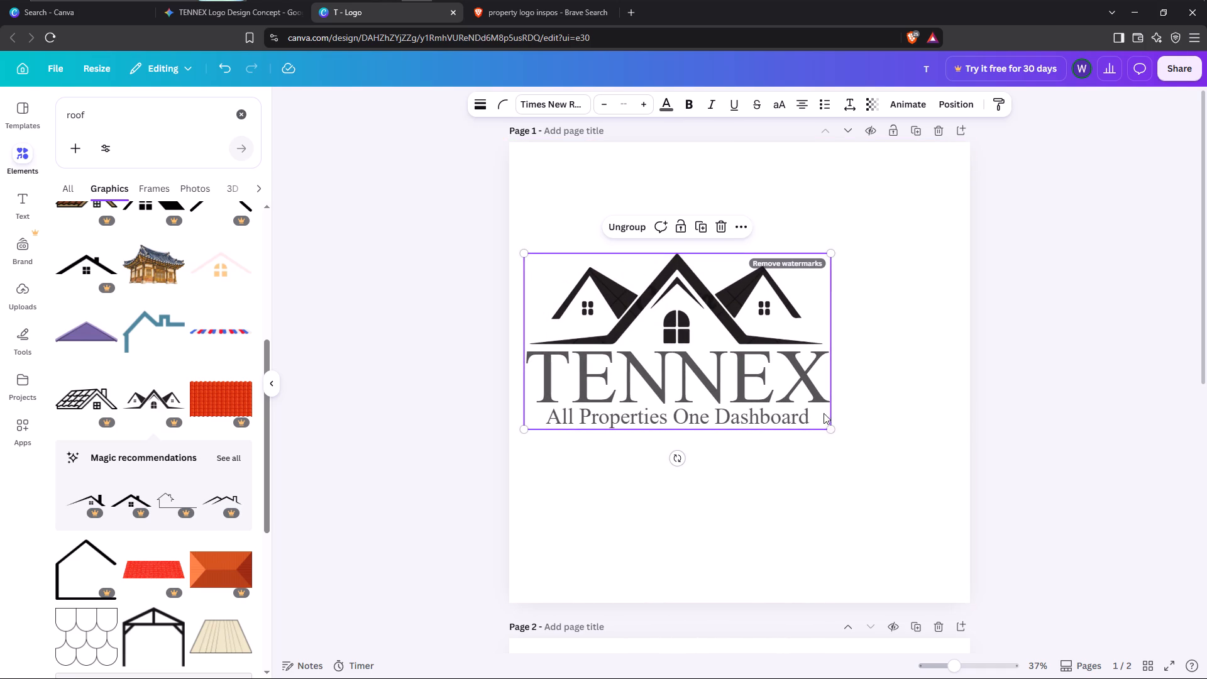
pyautogui.moveTo(832, 426); pyautogui.dragTo(905, 486)
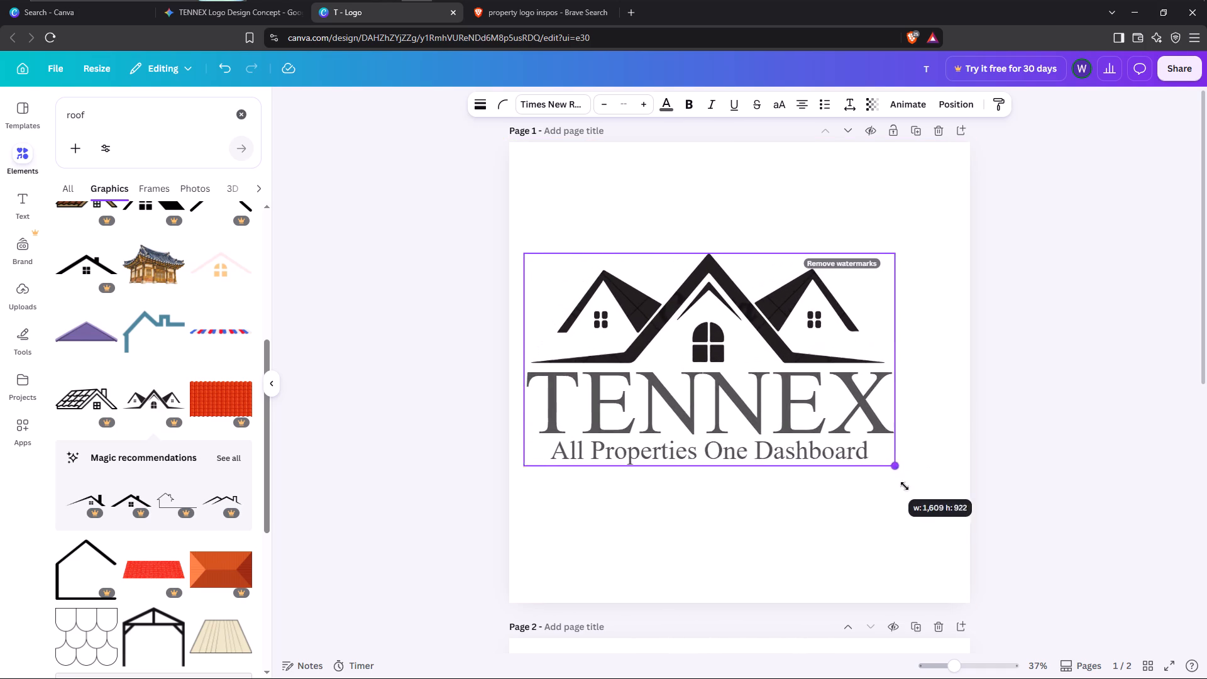
pyautogui.moveTo(905, 486); pyautogui.dragTo(929, 524)
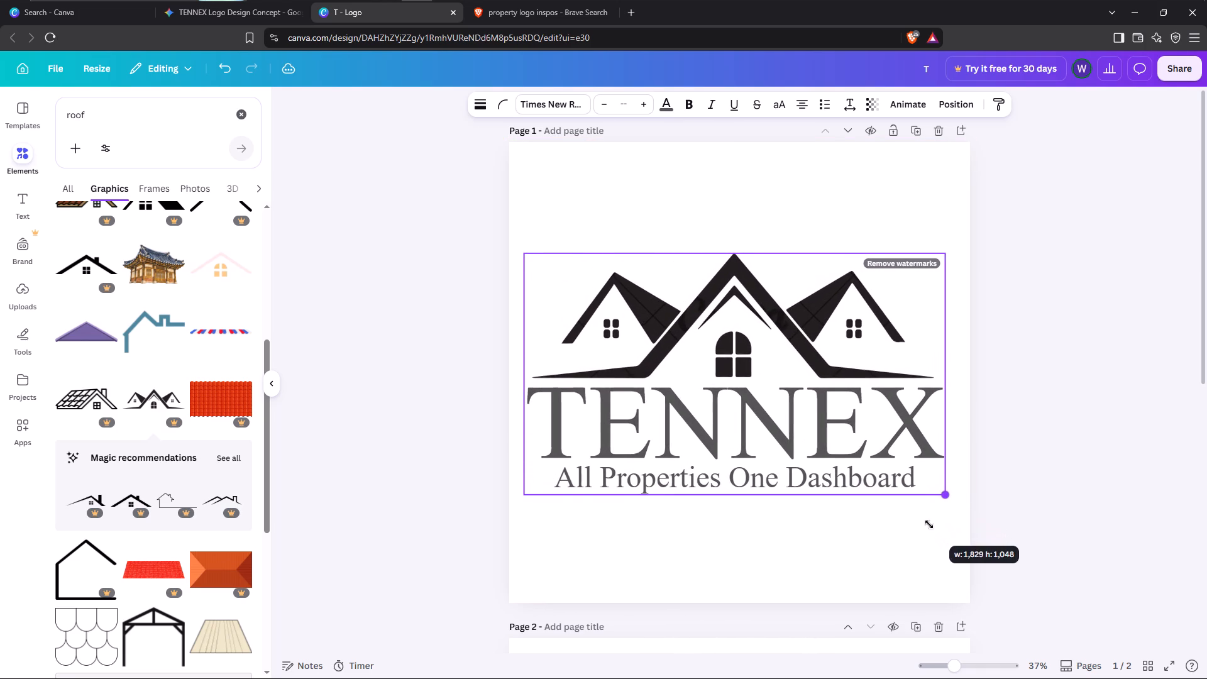
pyautogui.moveTo(929, 524); pyautogui.dragTo(926, 526)
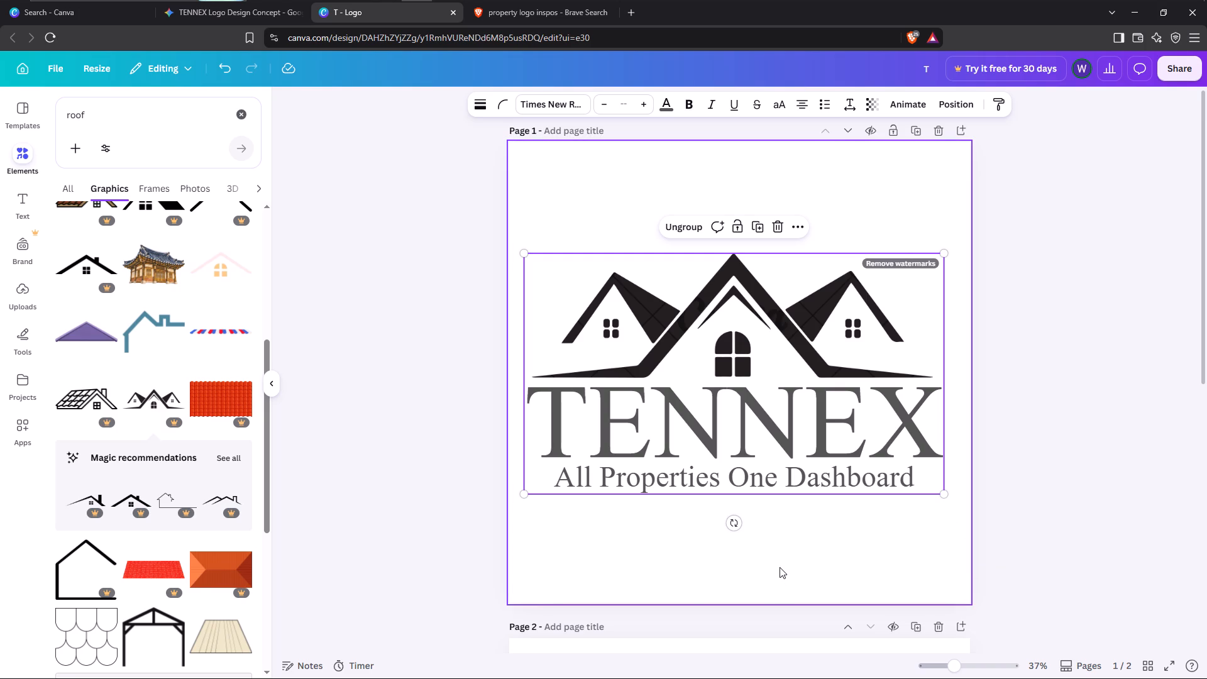
# Align the enlarged logo group to the page's centre and middle, and deselect it.
pyautogui.click(791, 225)
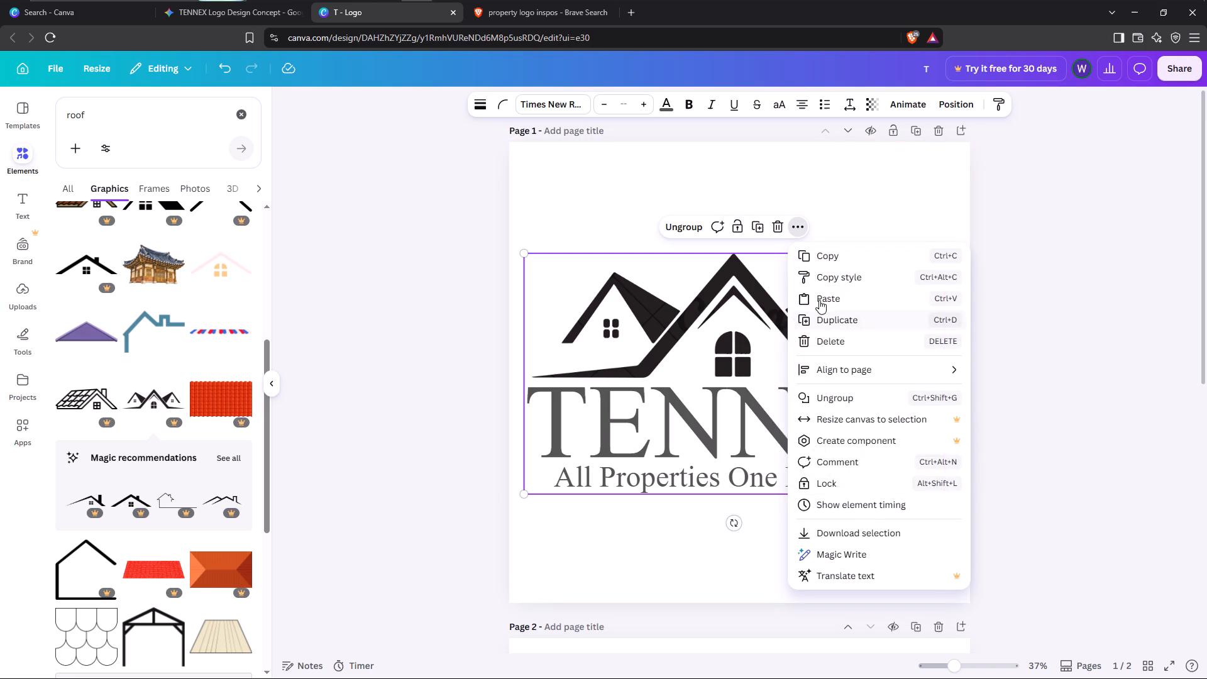
pyautogui.click(878, 367)
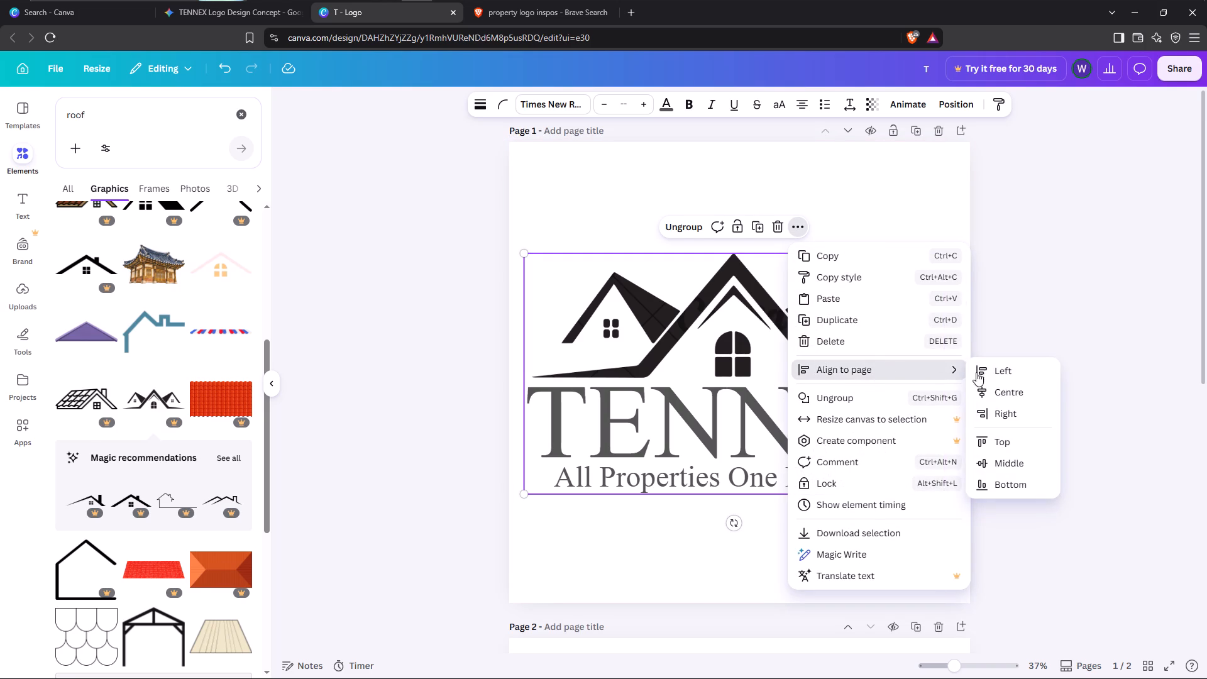
pyautogui.click(1004, 390)
pyautogui.click(800, 228)
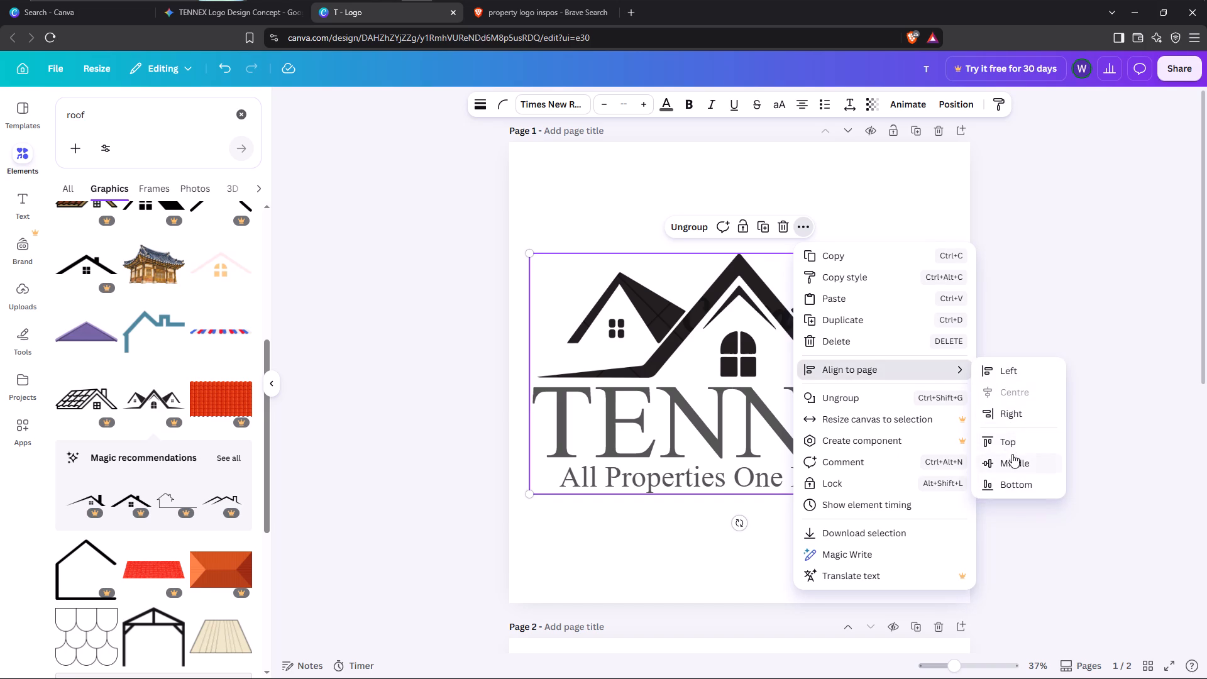
pyautogui.click(1013, 456)
pyautogui.click(900, 213)
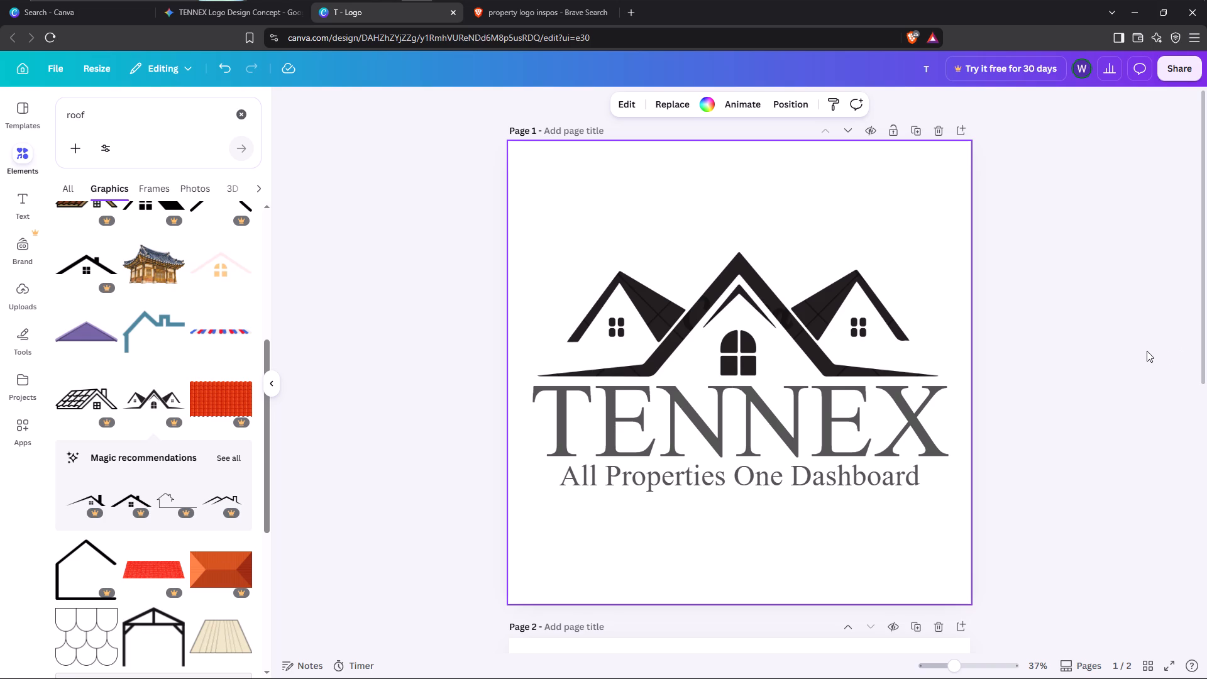
pyautogui.click(1103, 351)
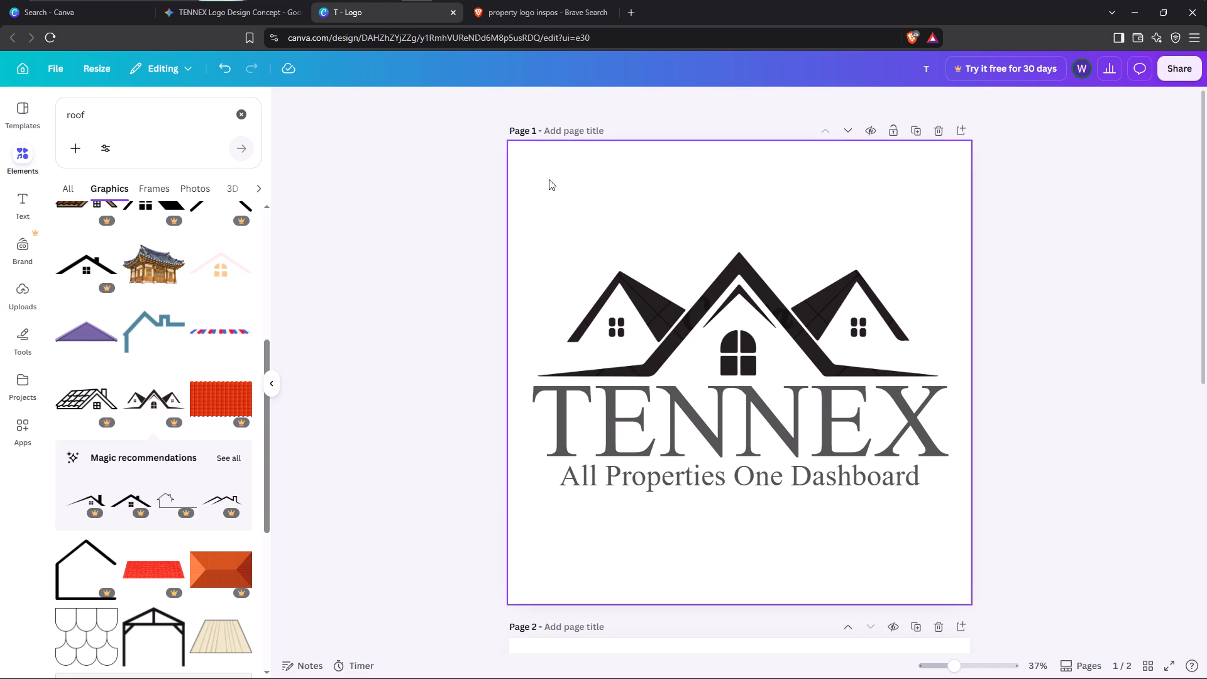
# Delete the blank page 2 from the design.
pyautogui.scroll(-5, 460, 311)
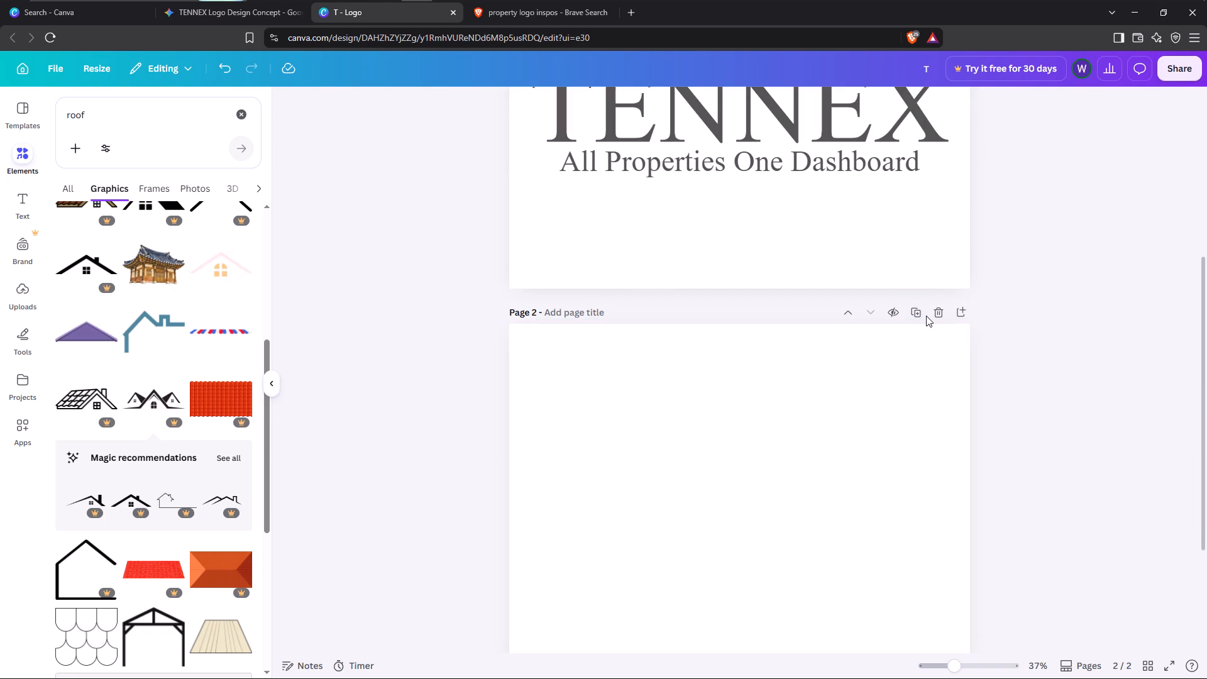
pyautogui.click(937, 316)
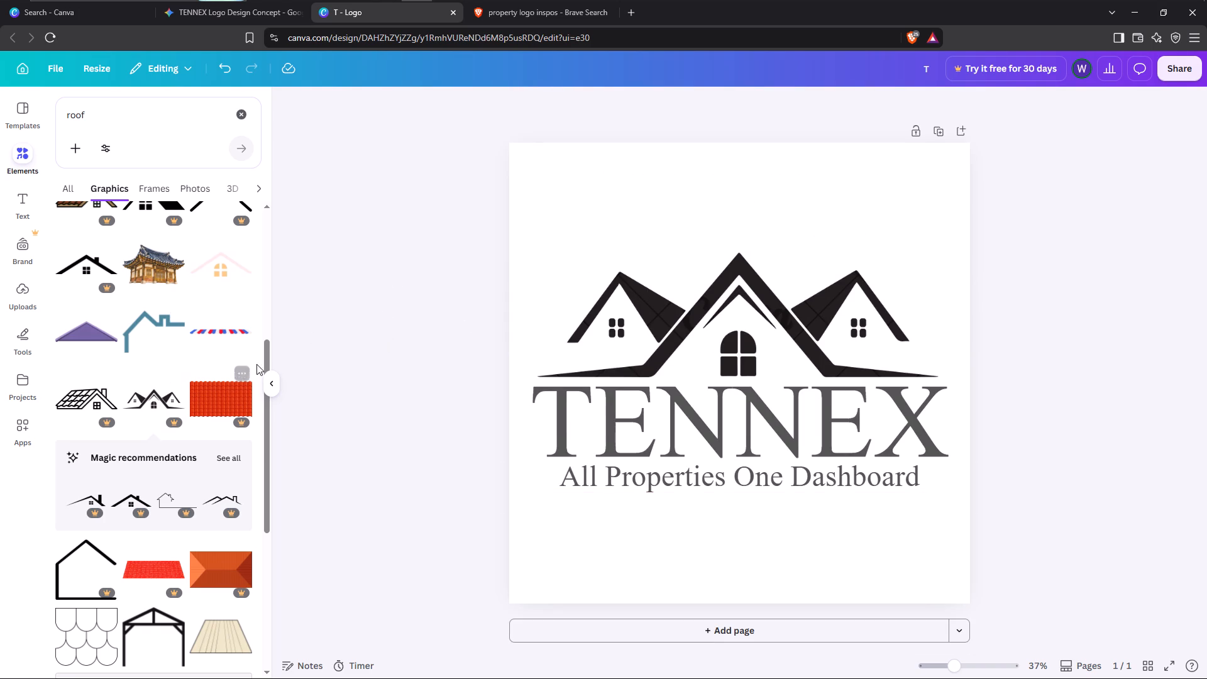
# Open the browser's element inspector on the design page.
pyautogui.click(300, 351)
pyautogui.rightClick(300, 351)
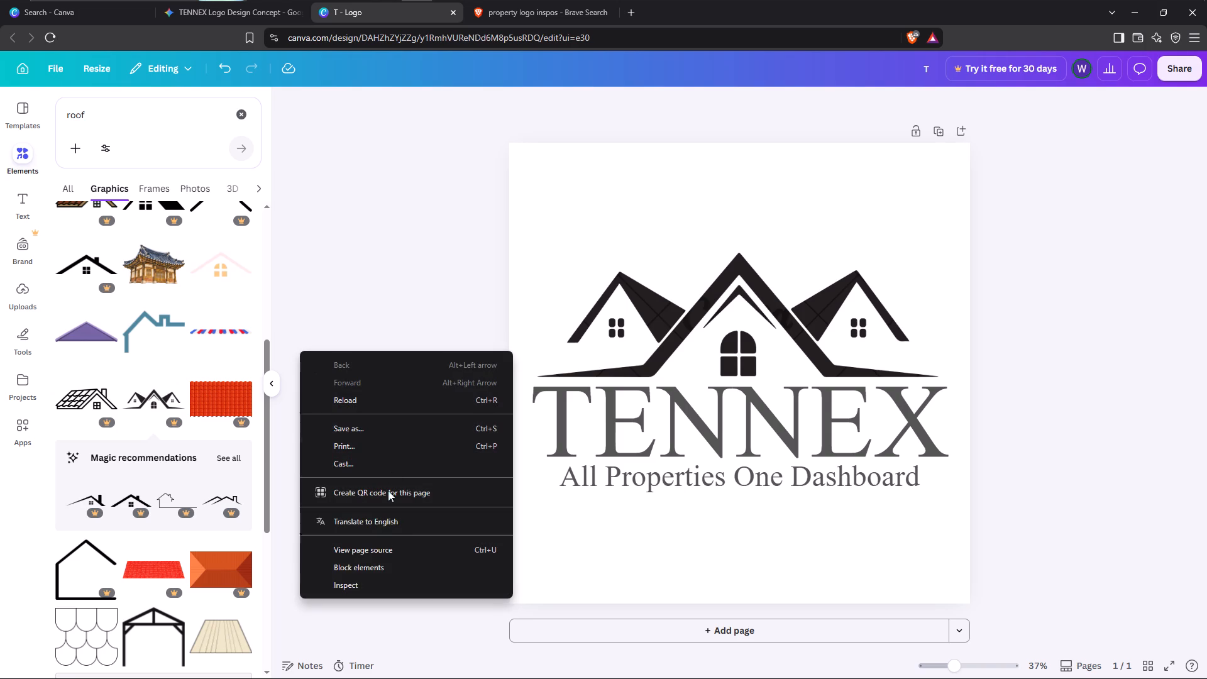
pyautogui.click(377, 582)
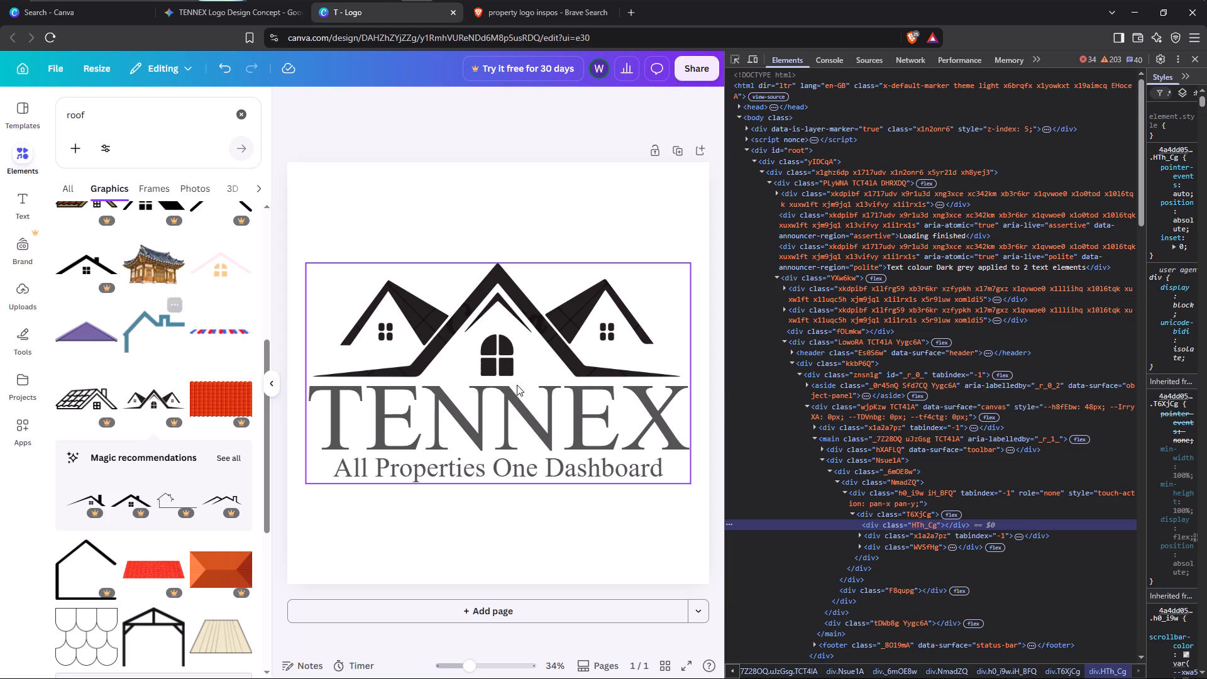
# Add a new blank page after the logo page.
pyautogui.scroll(-5, 494, 368)
pyautogui.click(517, 611)
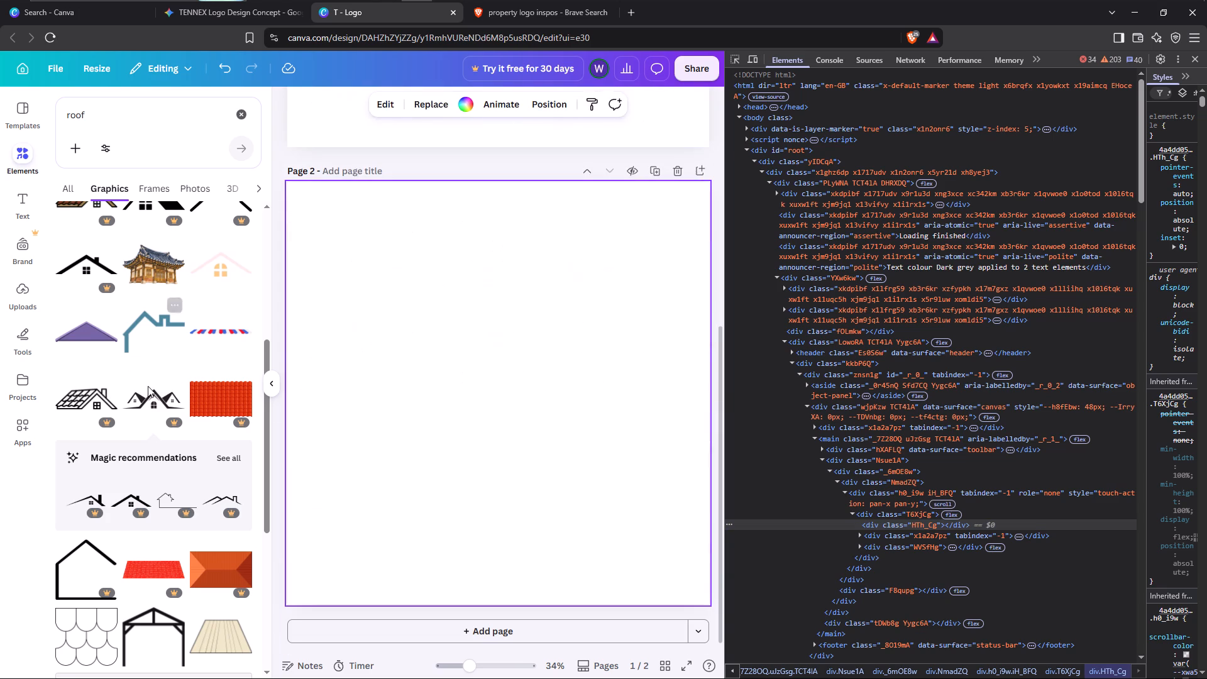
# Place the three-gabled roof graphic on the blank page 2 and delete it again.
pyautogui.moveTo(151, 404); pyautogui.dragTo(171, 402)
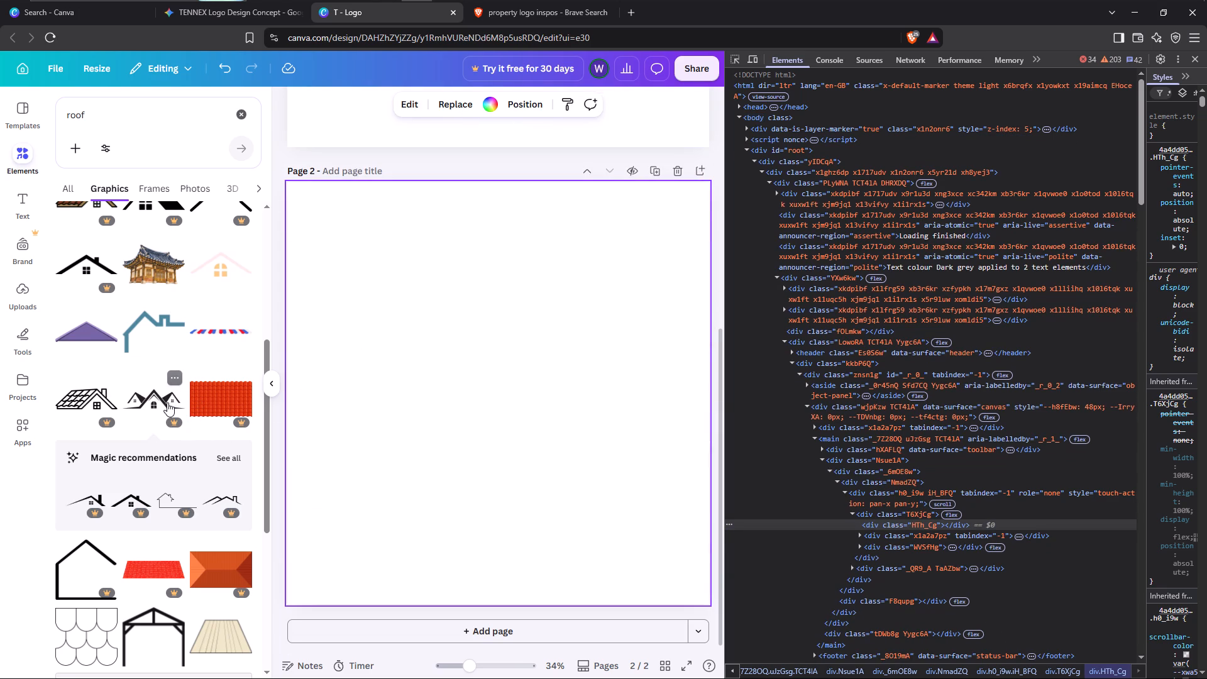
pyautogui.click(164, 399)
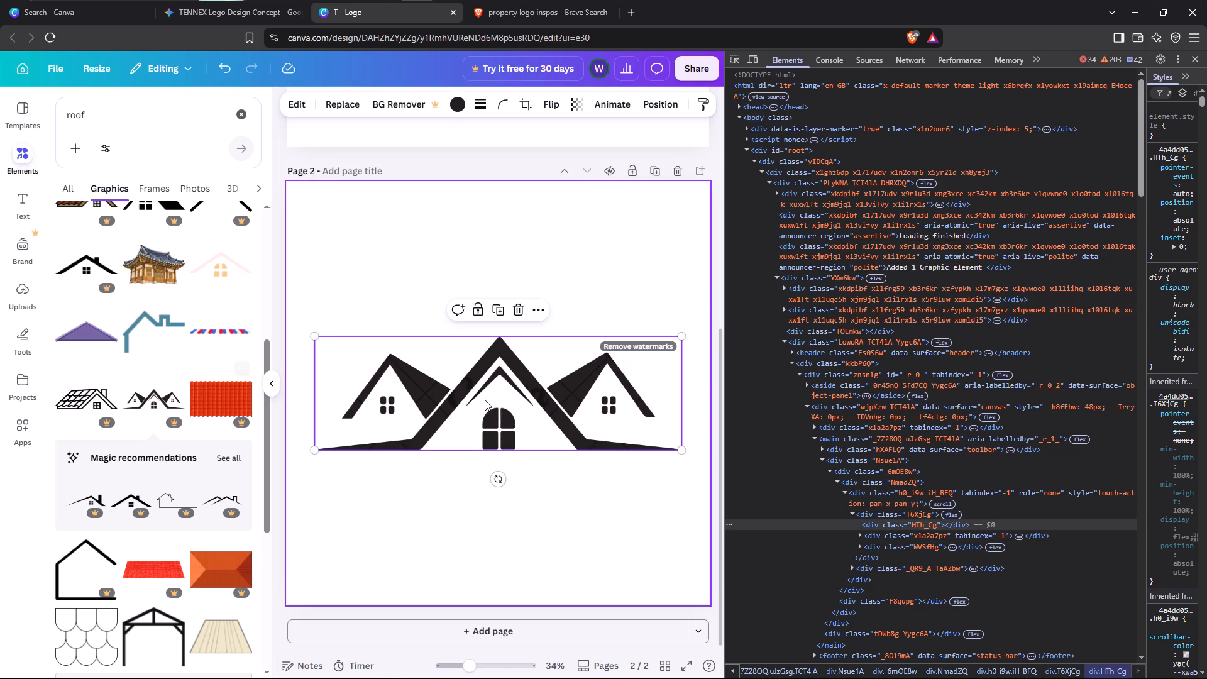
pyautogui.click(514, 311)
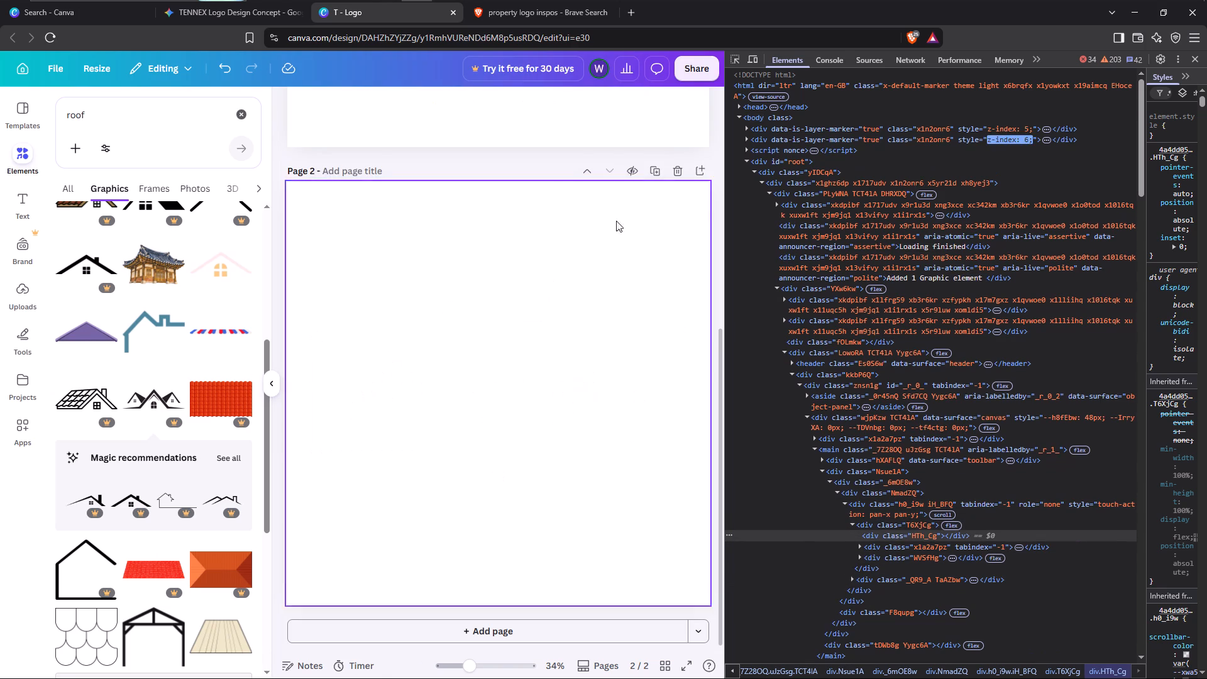
# Delete the blank page 2 from the design.
pyautogui.click(673, 170)
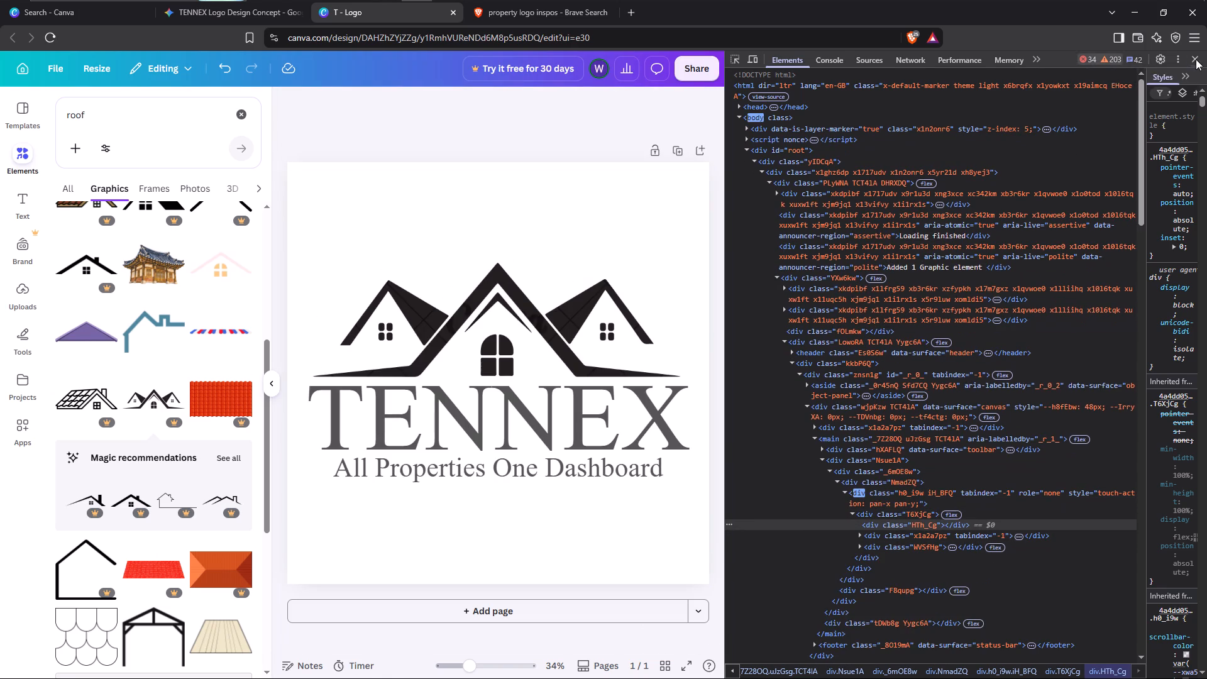
# Close the browser's element inspector.
pyautogui.click(1196, 59)
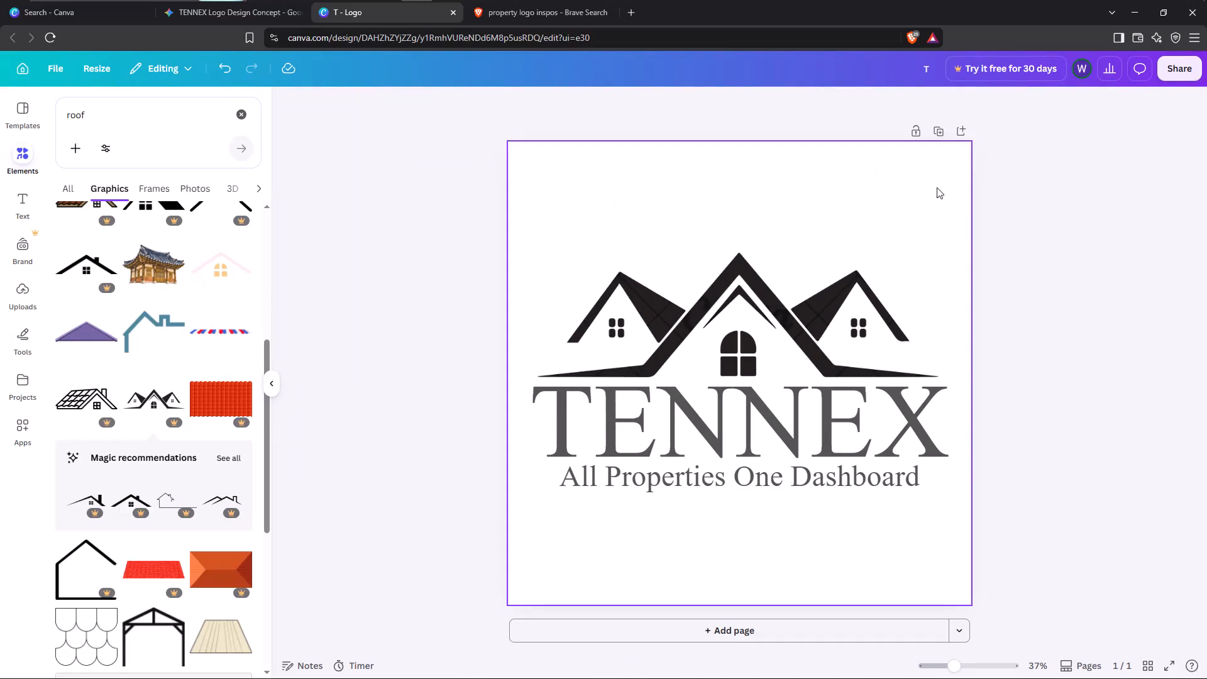
pyautogui.click(1161, 153)
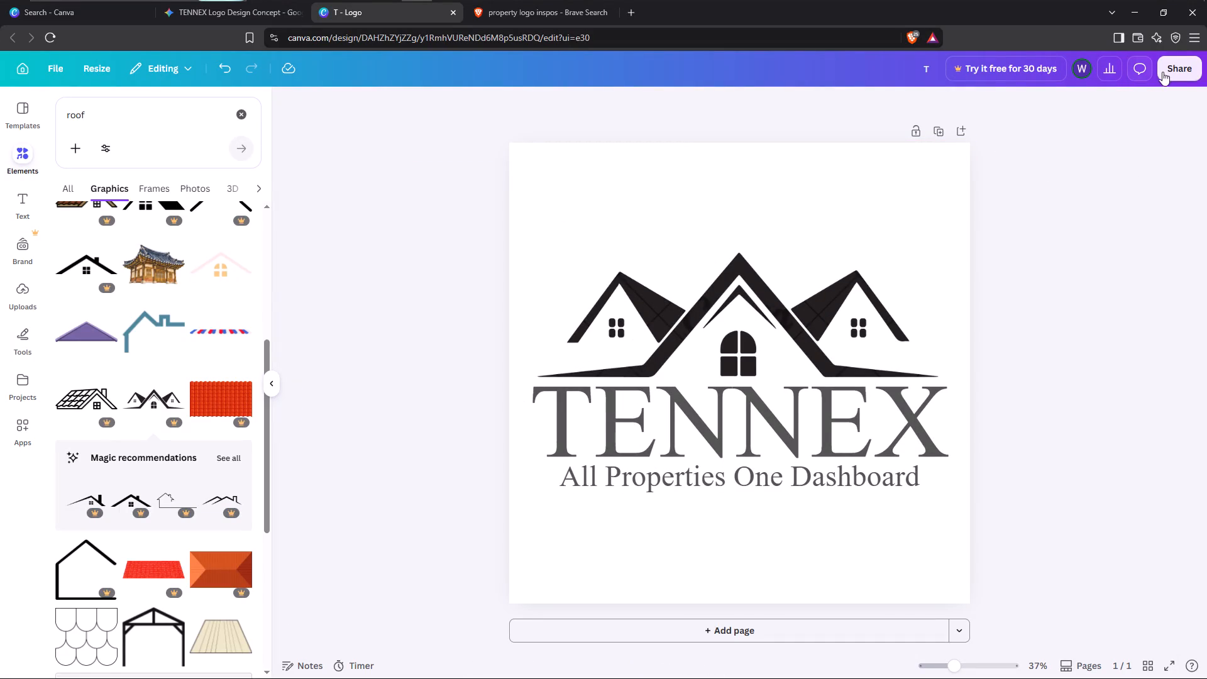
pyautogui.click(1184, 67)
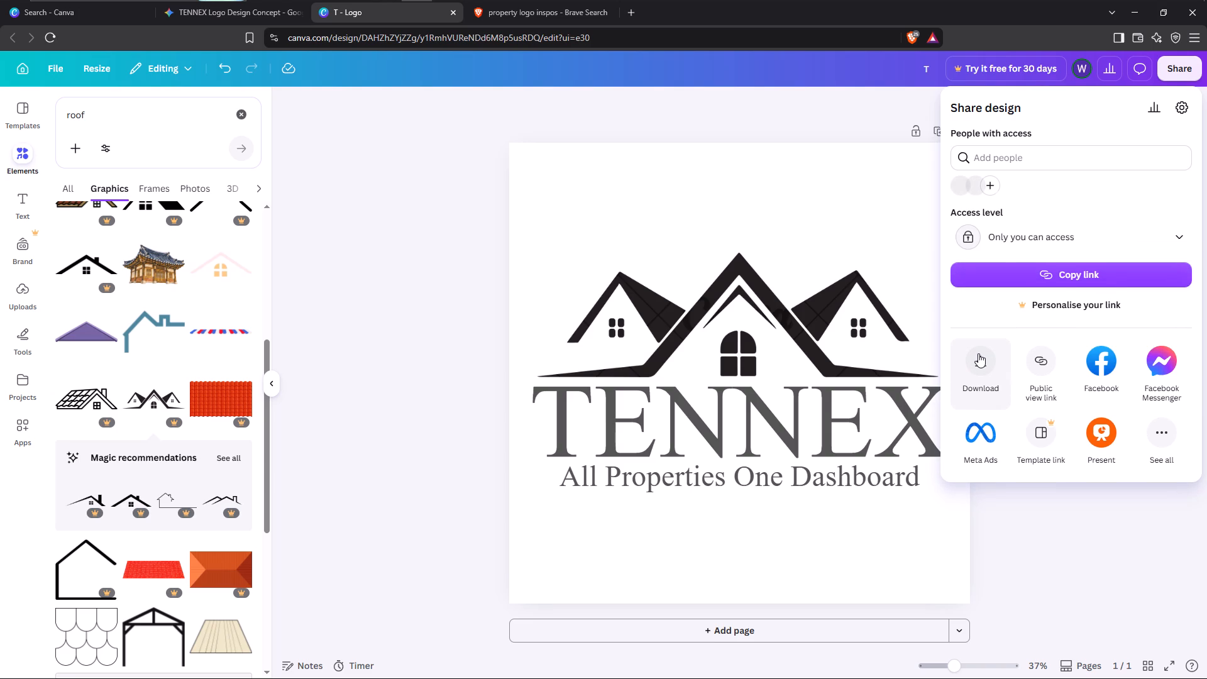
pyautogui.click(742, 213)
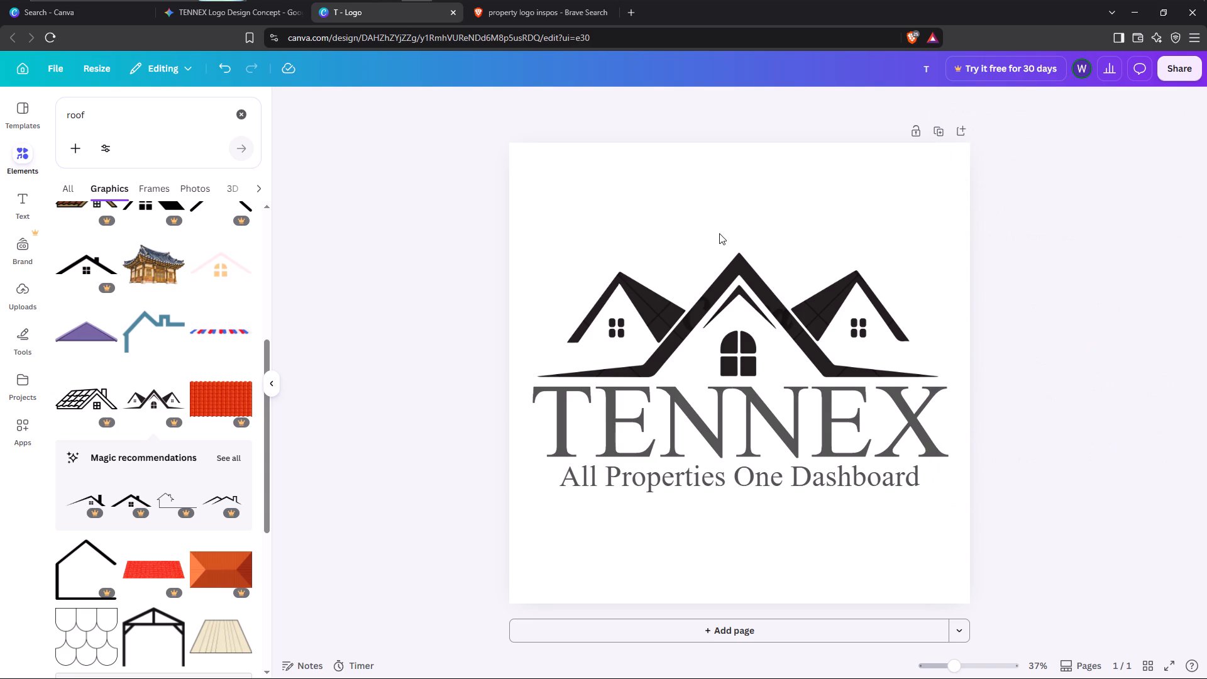
# Shrink the grouped TENNEX logo proportionally and centre it on the page.
pyautogui.click(719, 233)
pyautogui.click(535, 262)
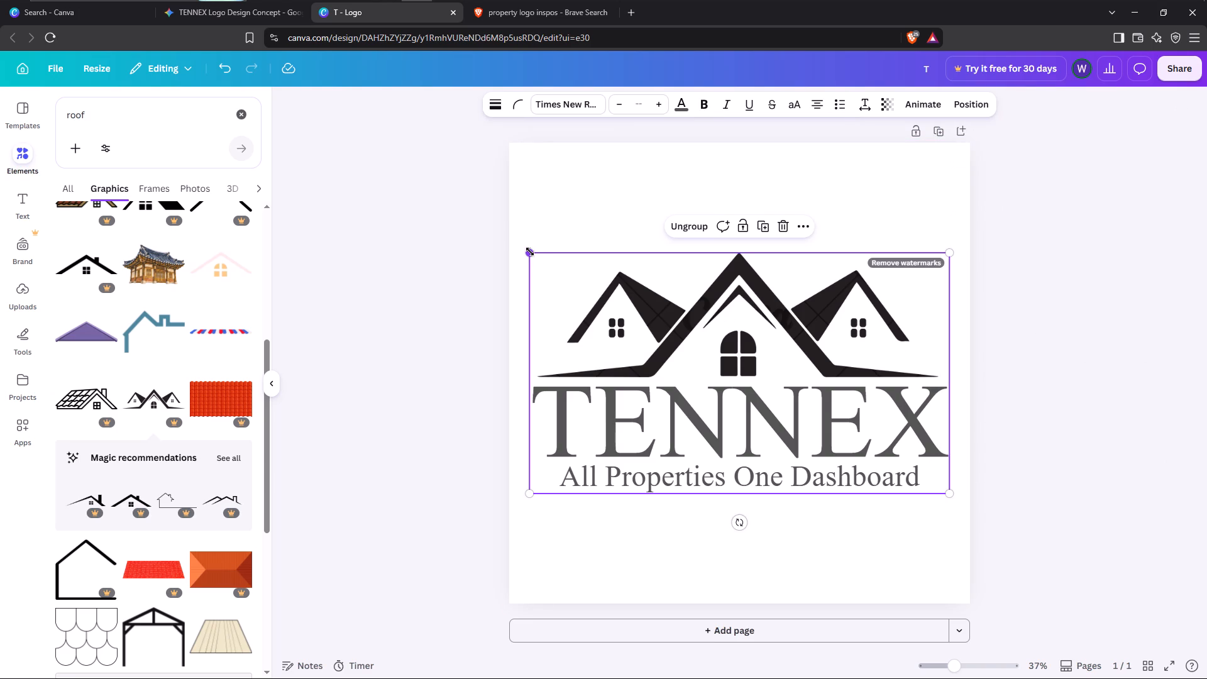
pyautogui.moveTo(530, 251); pyautogui.dragTo(717, 372)
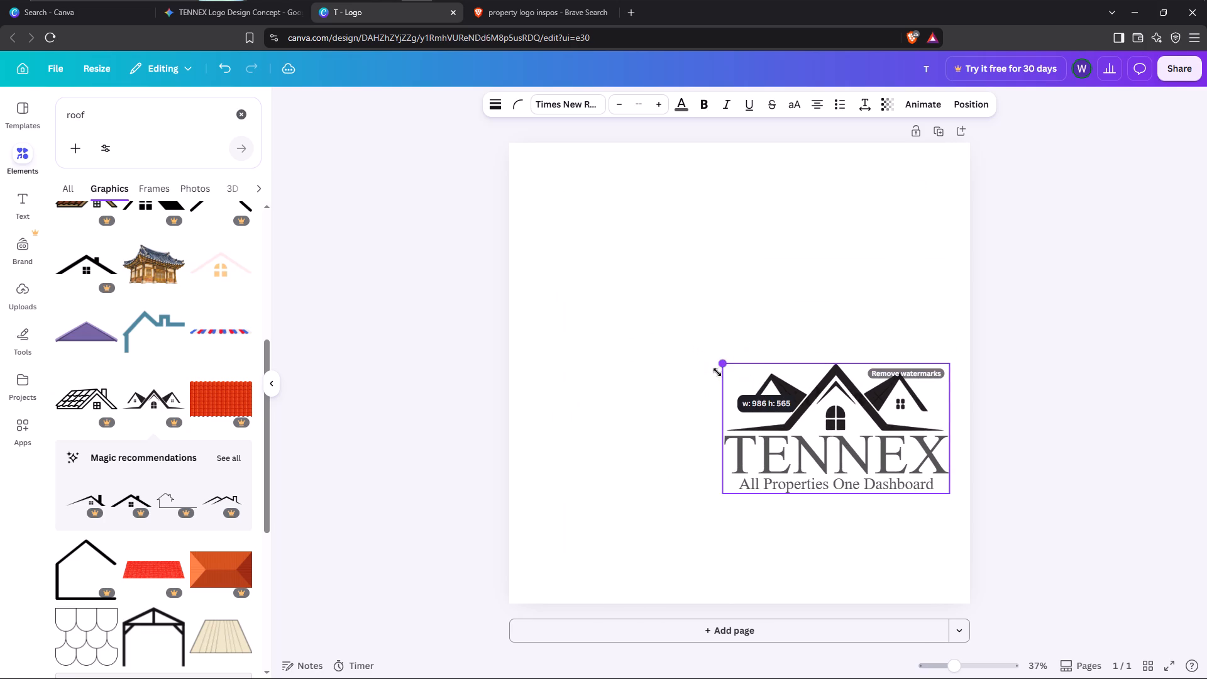
pyautogui.moveTo(717, 372); pyautogui.dragTo(640, 338)
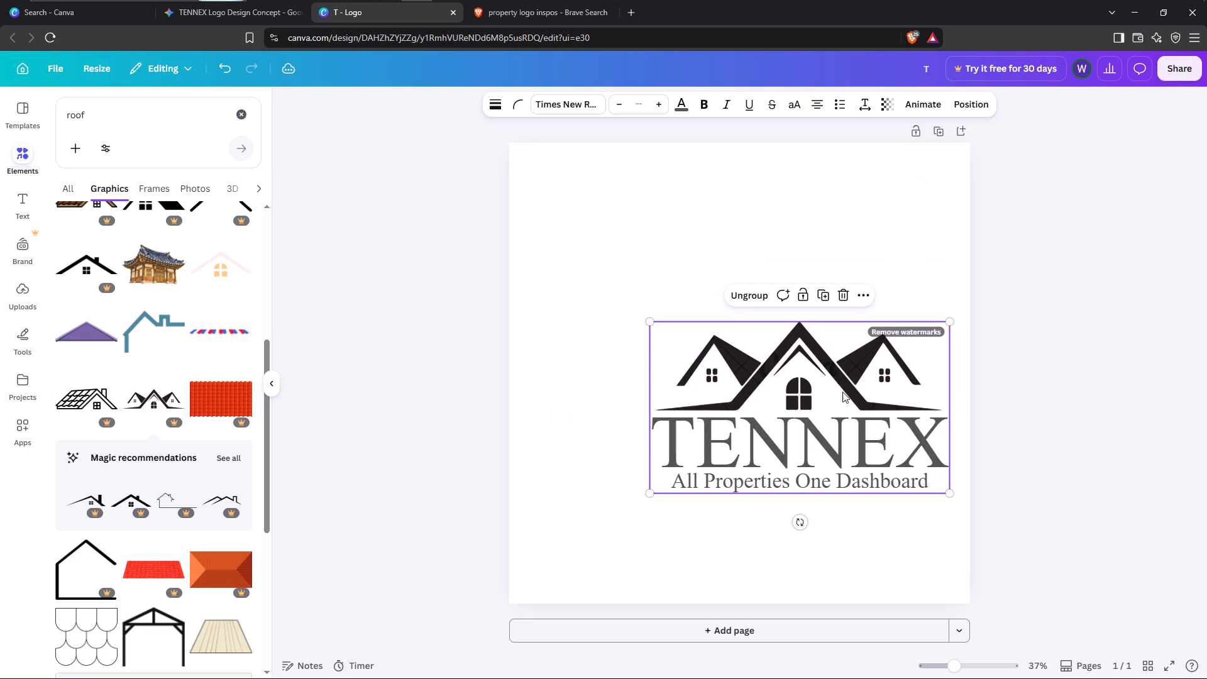
pyautogui.moveTo(826, 394); pyautogui.dragTo(768, 360)
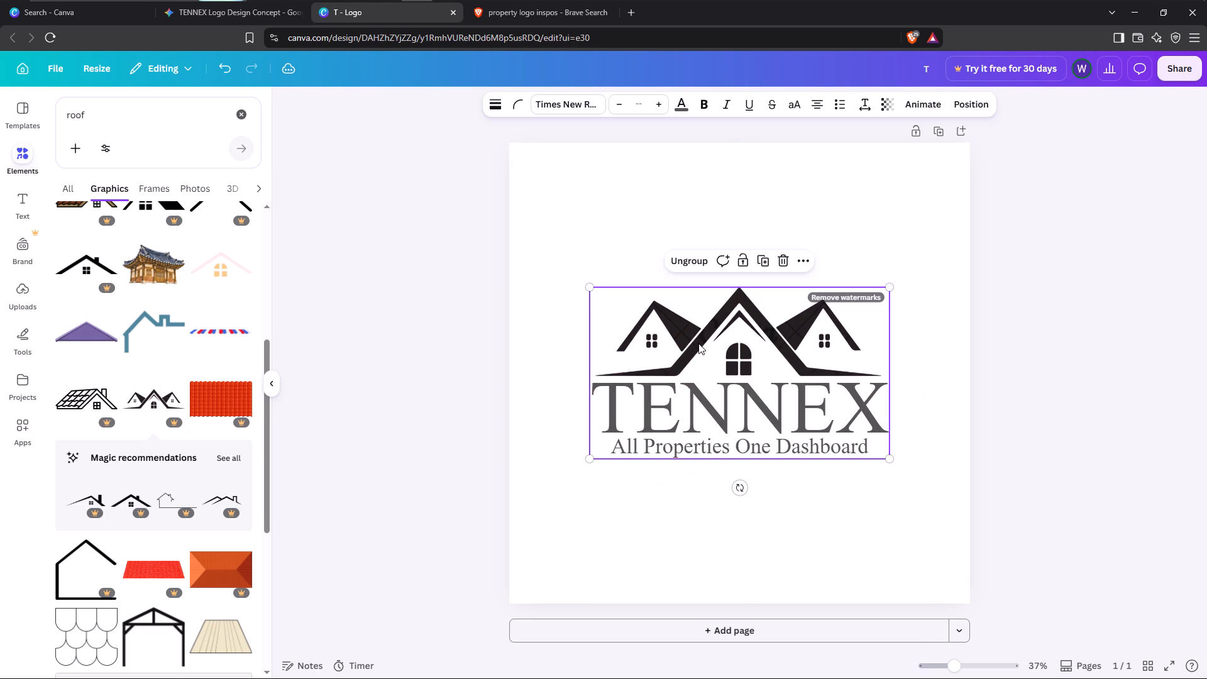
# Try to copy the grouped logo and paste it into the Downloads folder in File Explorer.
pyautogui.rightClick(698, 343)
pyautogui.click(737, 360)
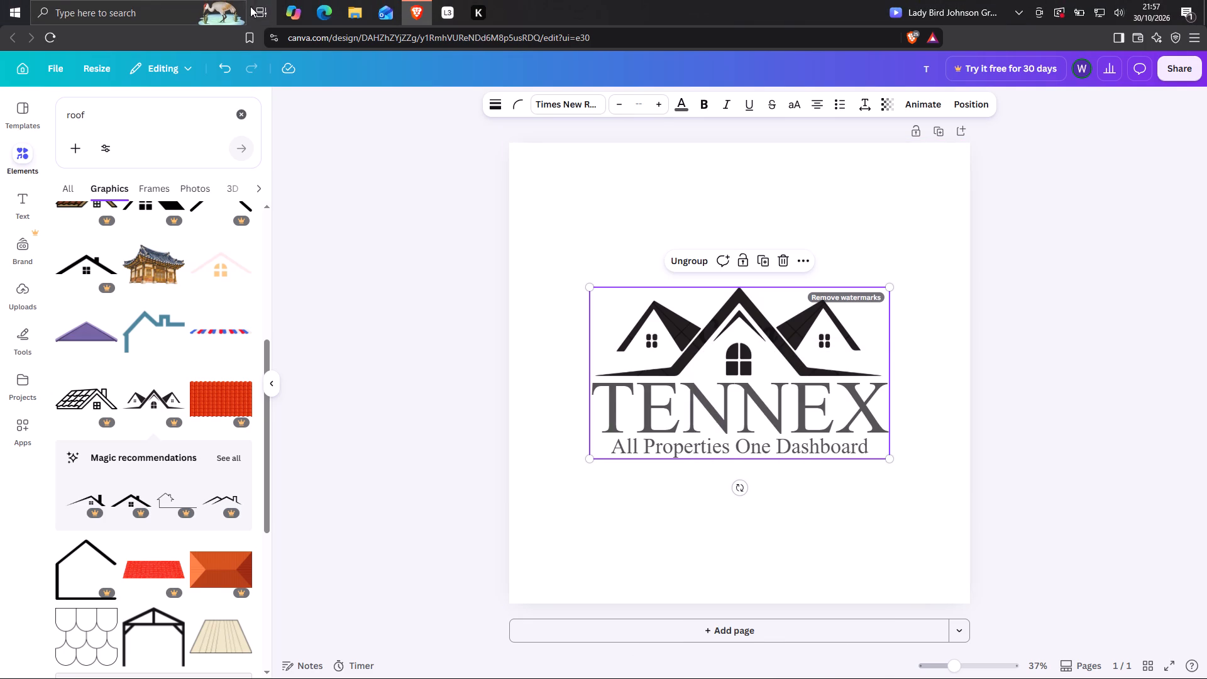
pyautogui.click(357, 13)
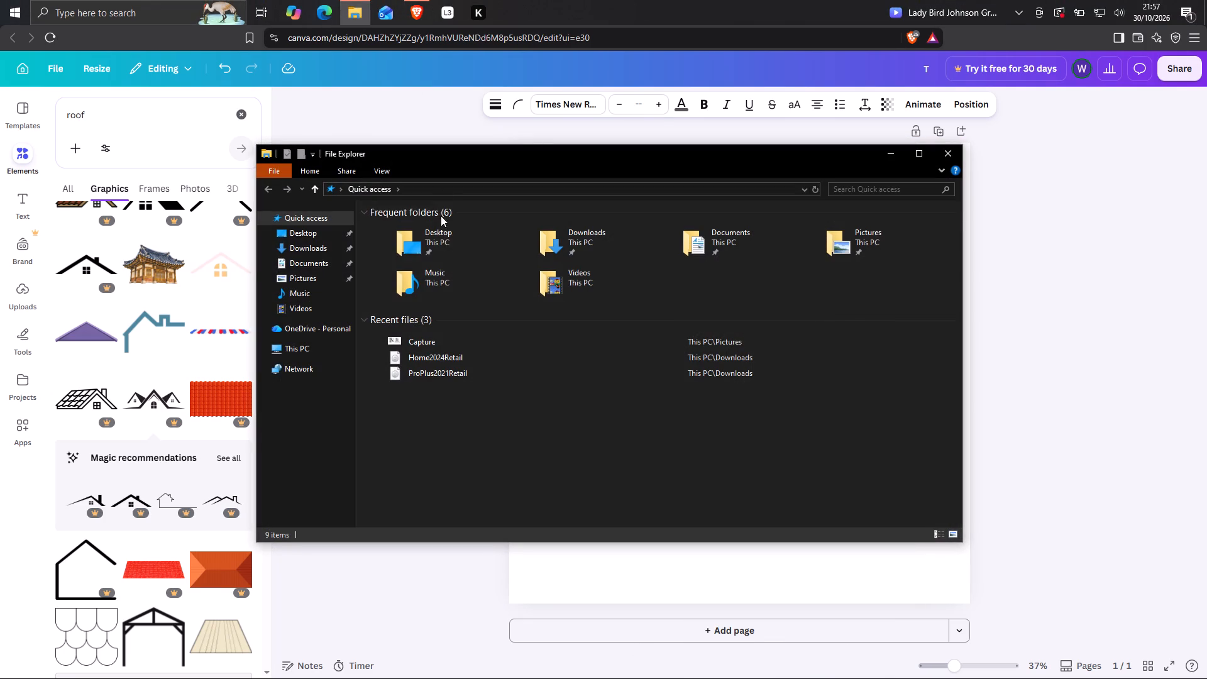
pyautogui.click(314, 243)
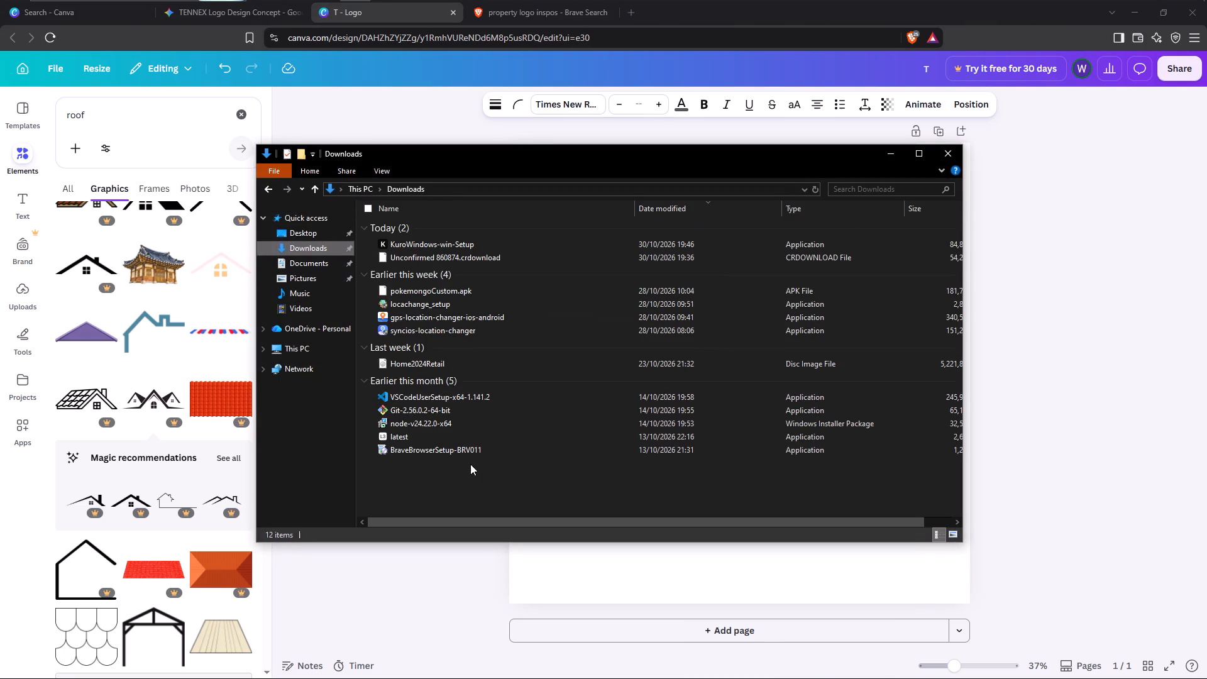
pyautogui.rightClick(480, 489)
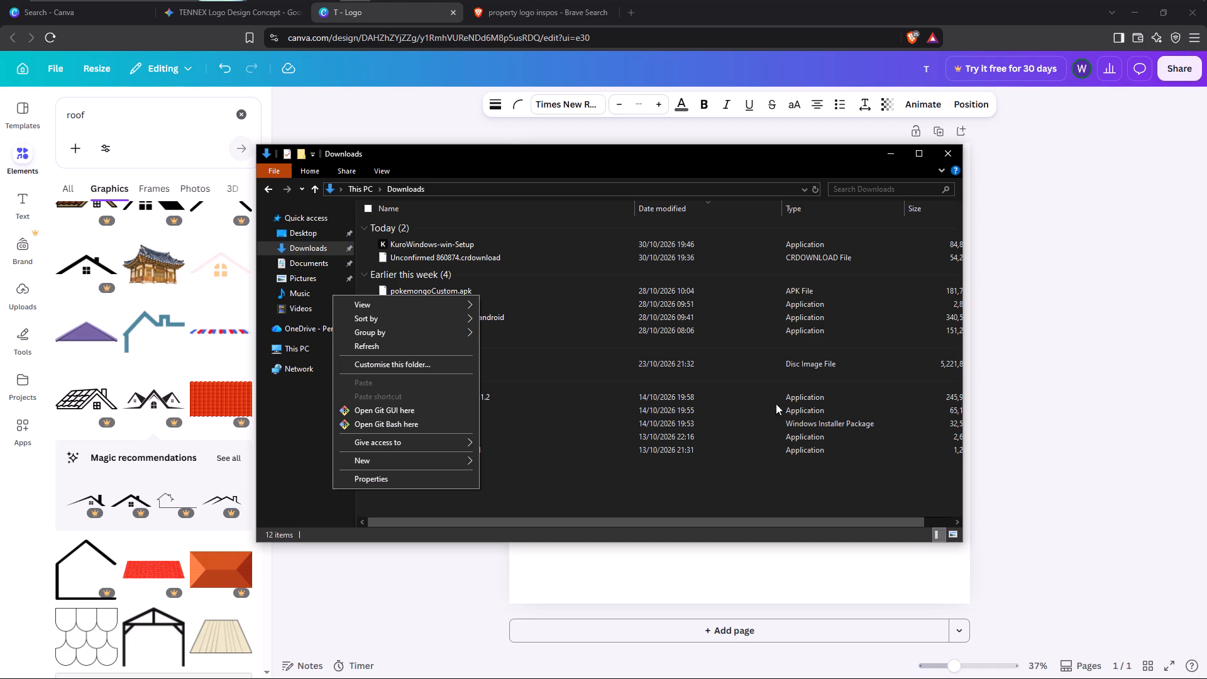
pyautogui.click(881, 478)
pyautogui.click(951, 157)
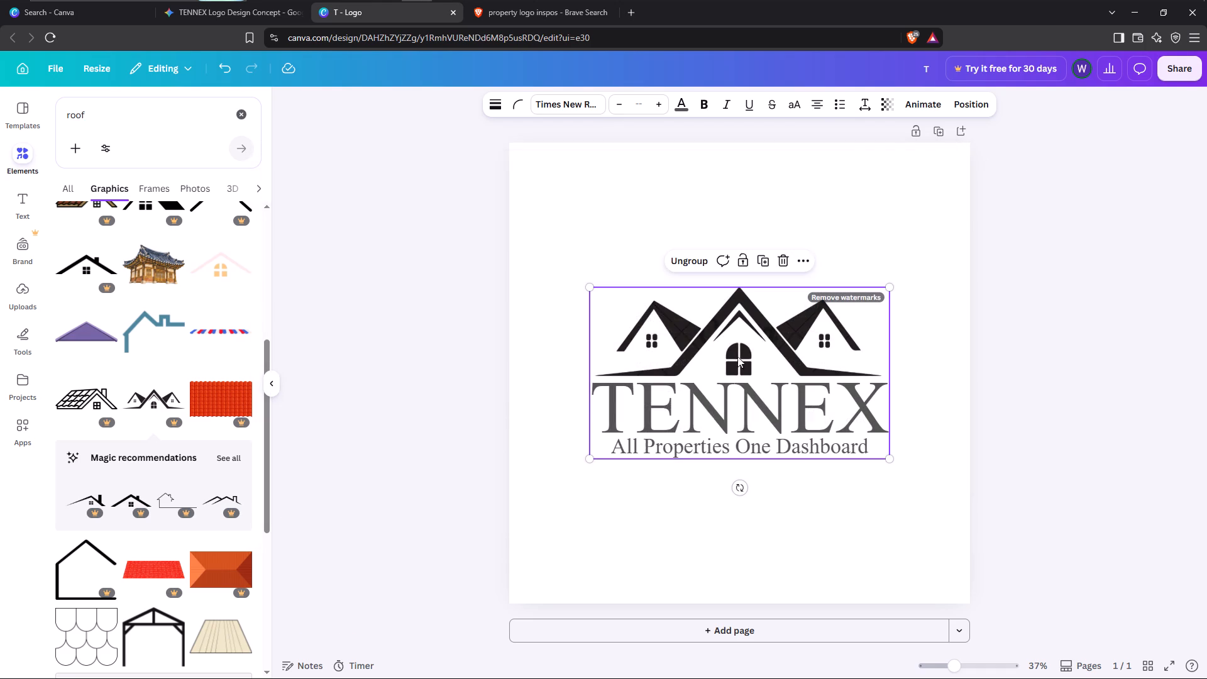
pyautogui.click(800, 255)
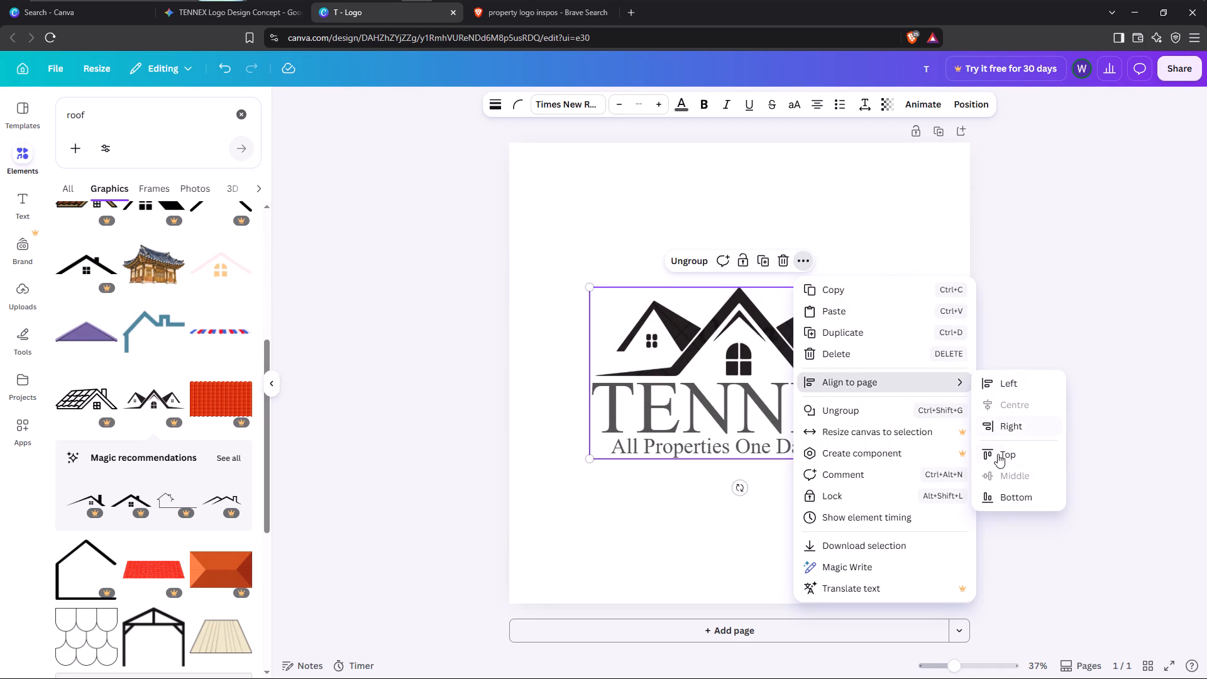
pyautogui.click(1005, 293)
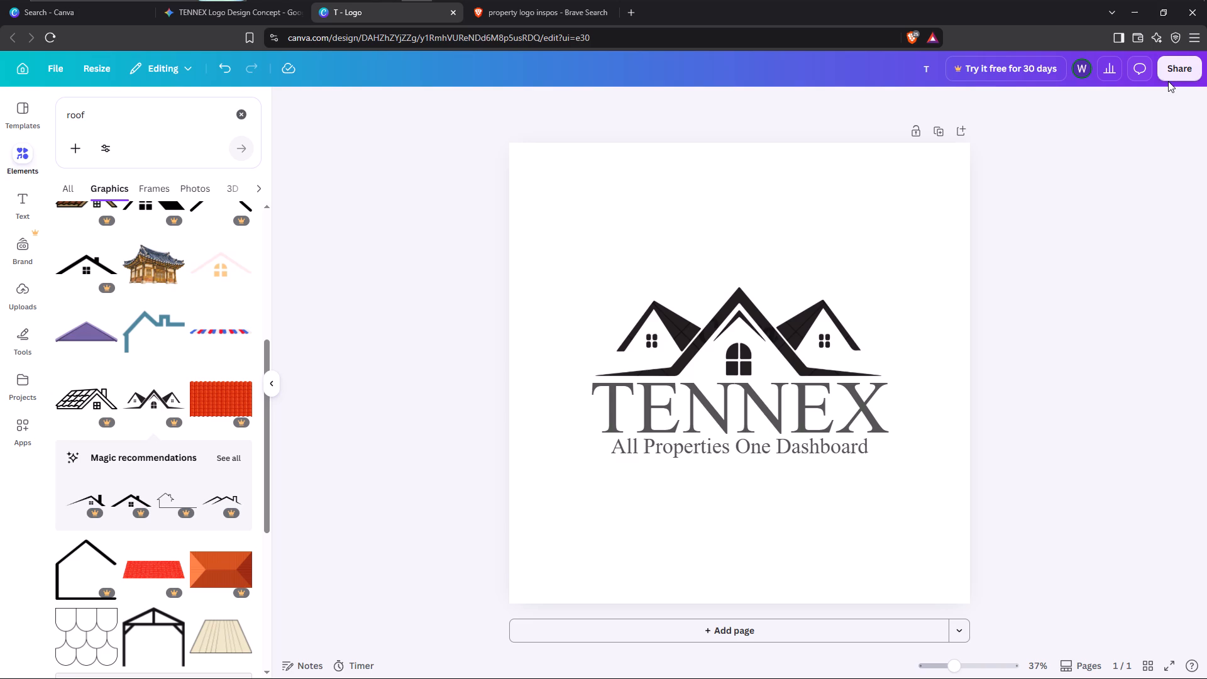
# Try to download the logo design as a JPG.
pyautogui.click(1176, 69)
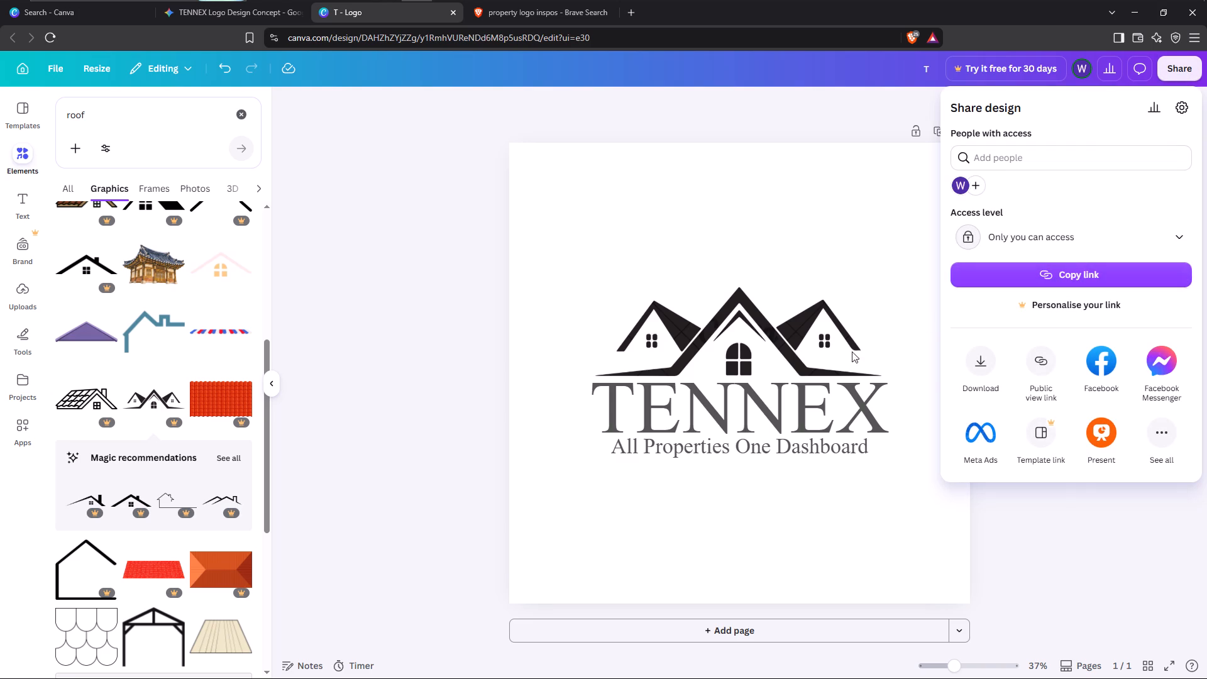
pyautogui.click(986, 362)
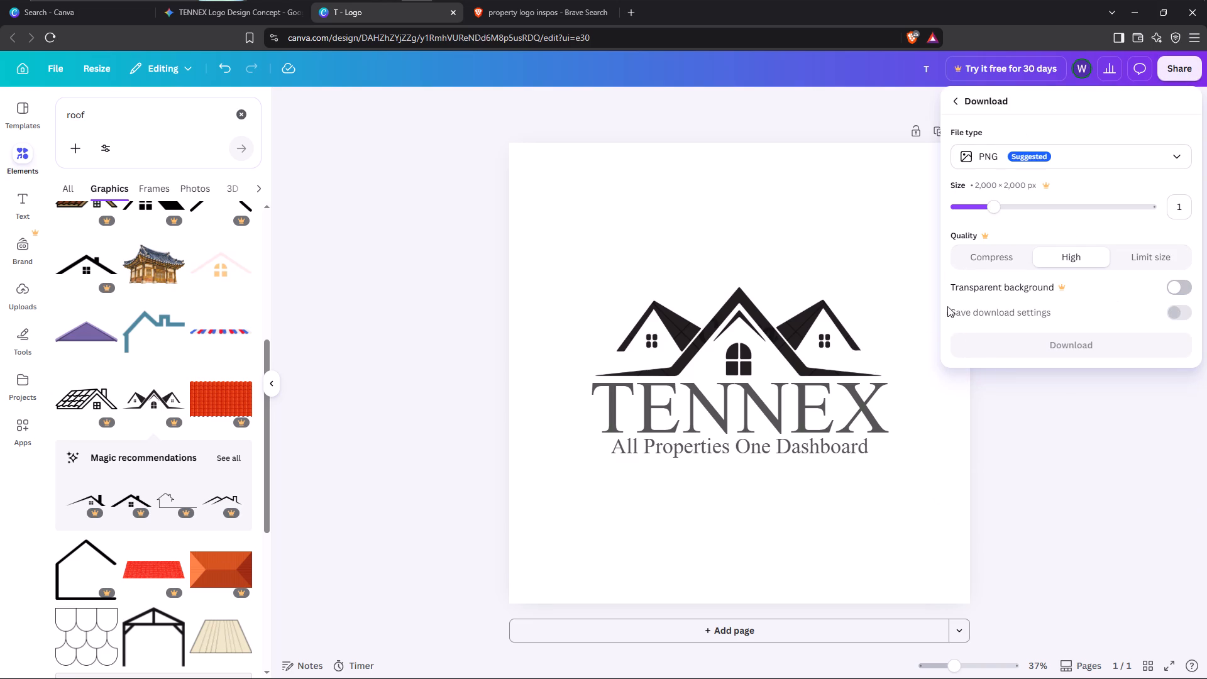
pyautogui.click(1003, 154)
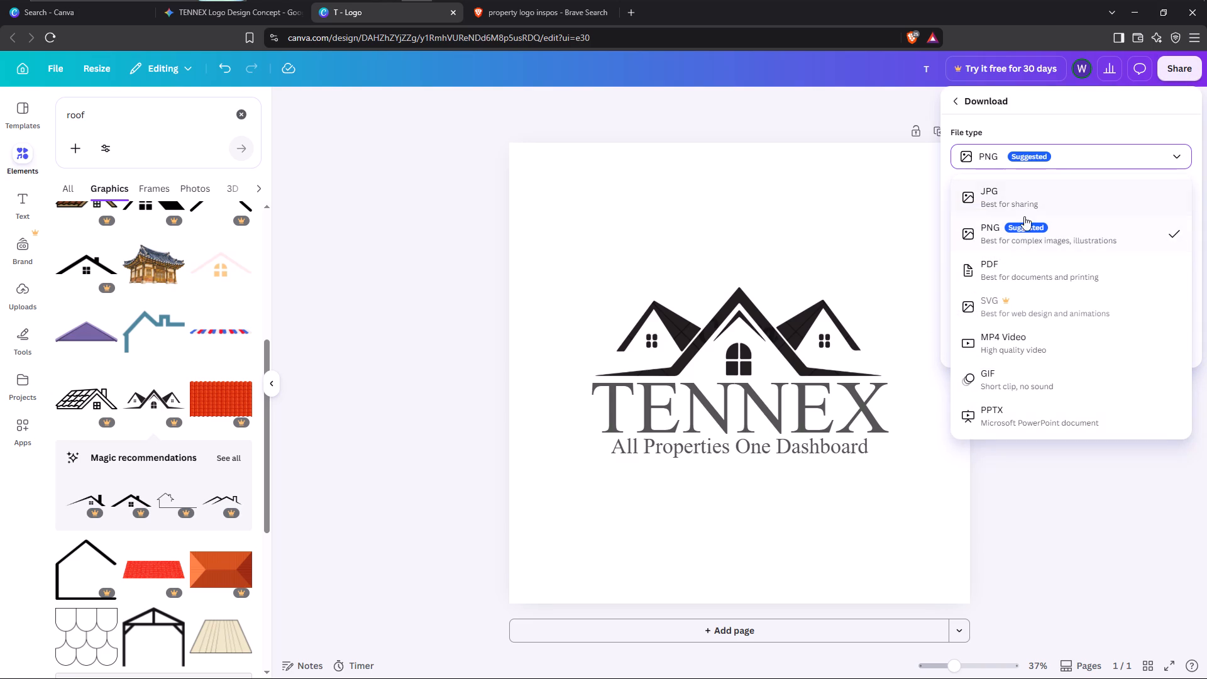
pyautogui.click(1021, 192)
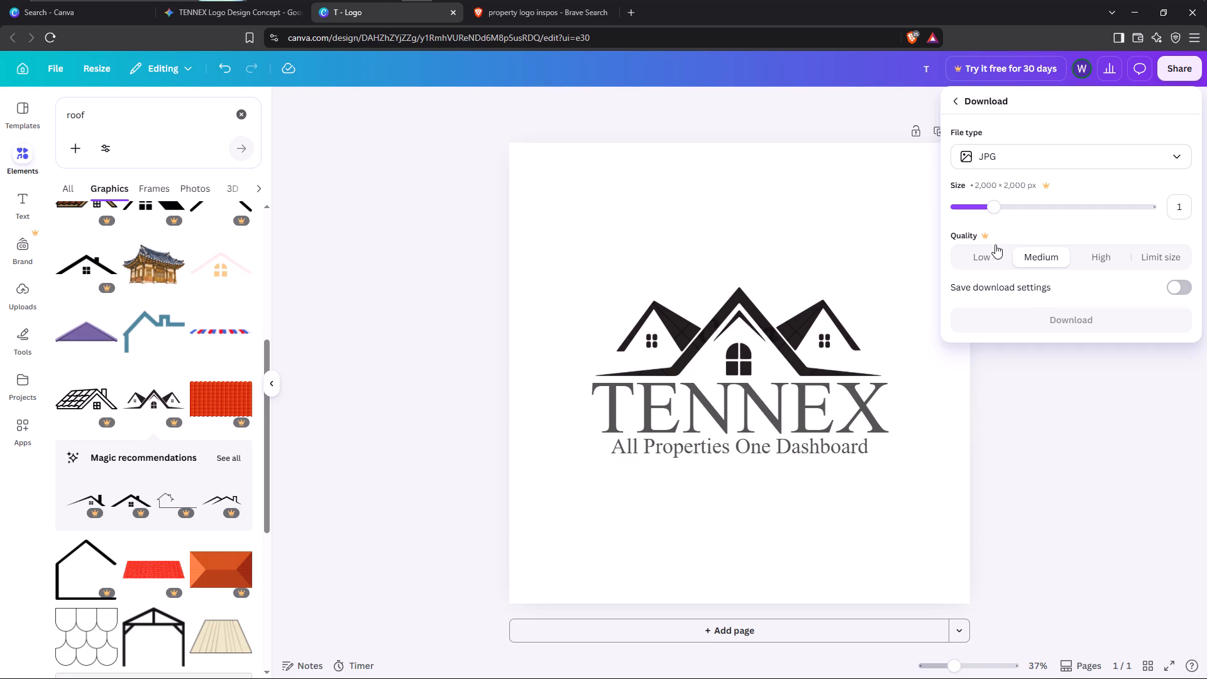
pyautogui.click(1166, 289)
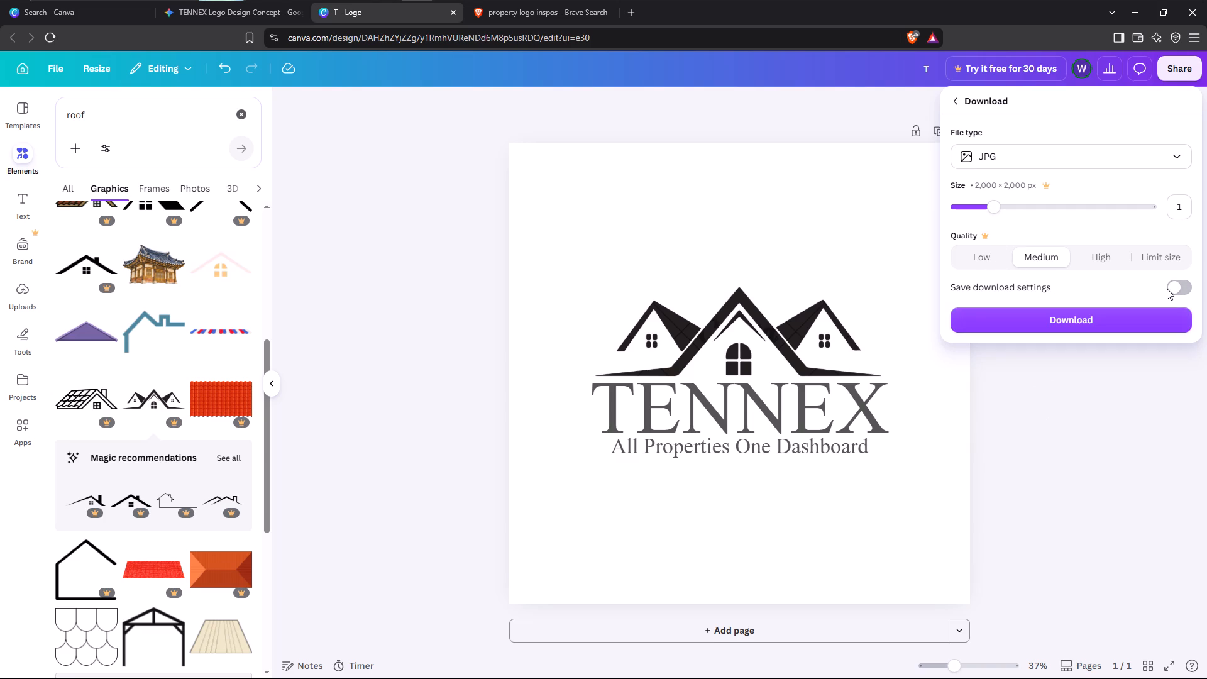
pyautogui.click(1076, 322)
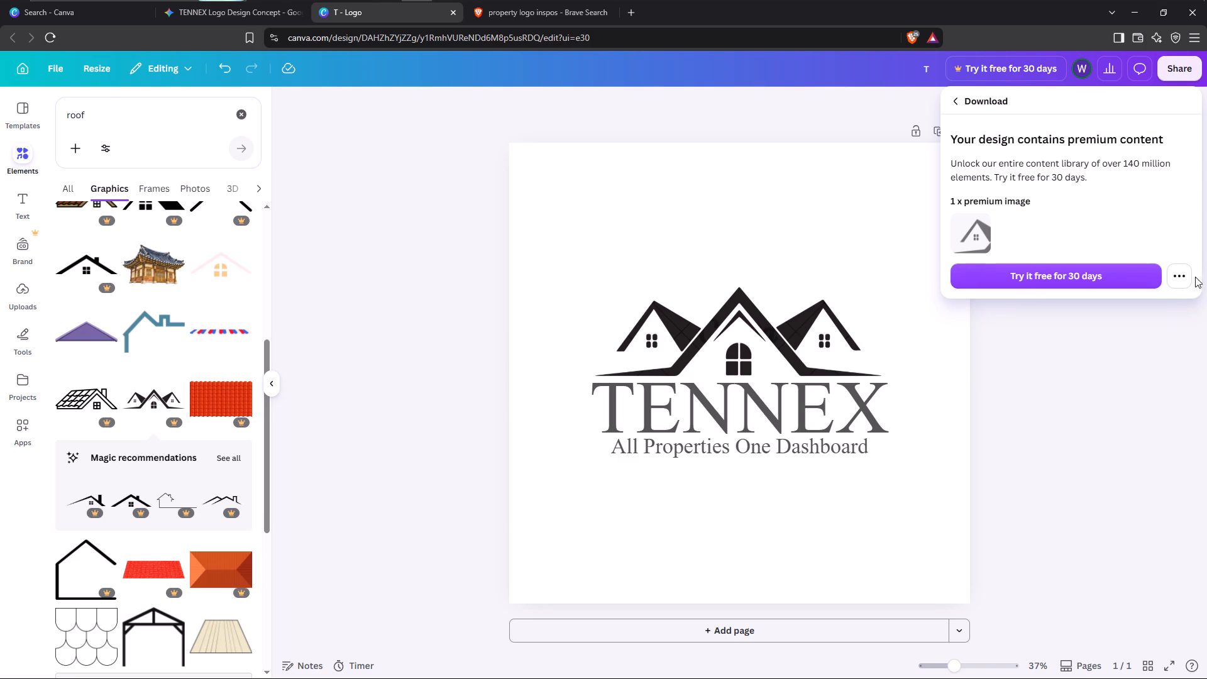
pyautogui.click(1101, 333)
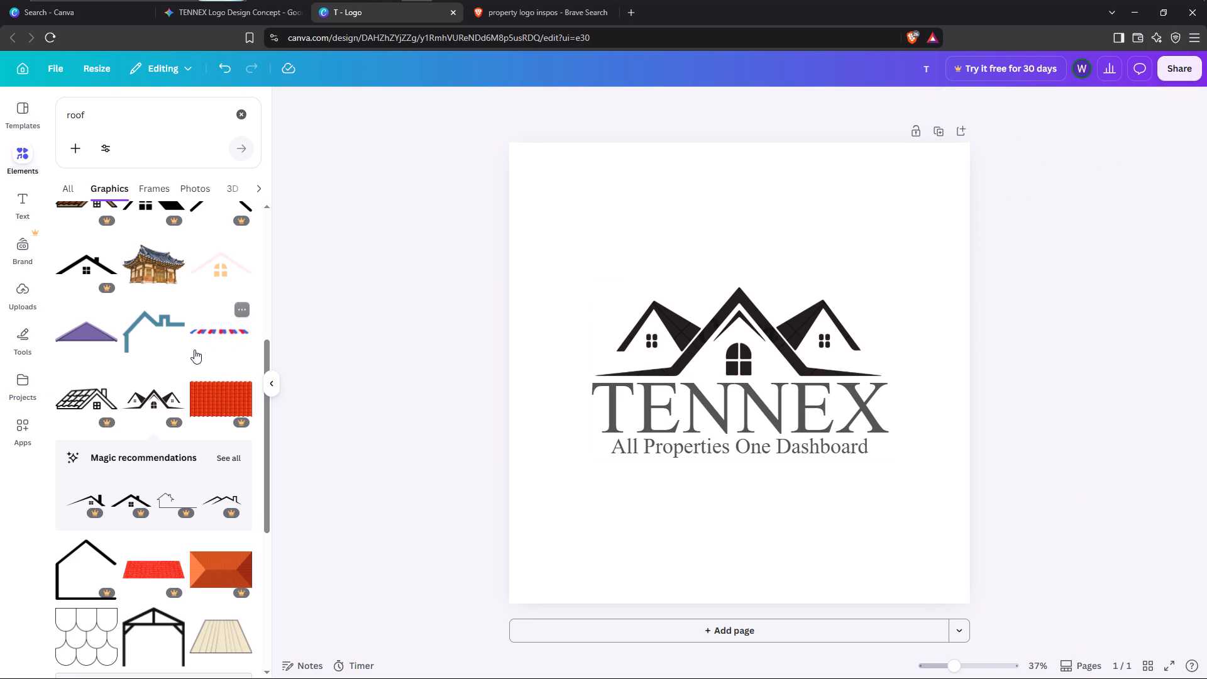
# Ungroup the logo into its roof graphic, name and tagline.
pyautogui.scroll(-6, 202, 345)
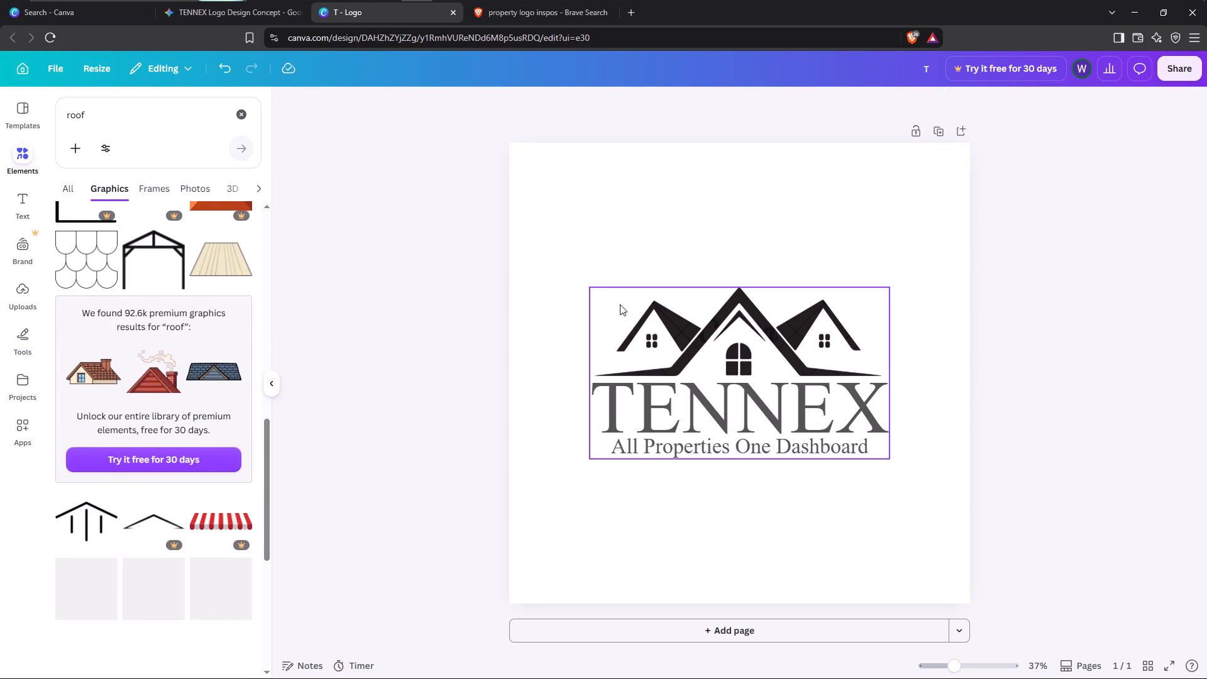
pyautogui.click(626, 306)
pyautogui.click(692, 255)
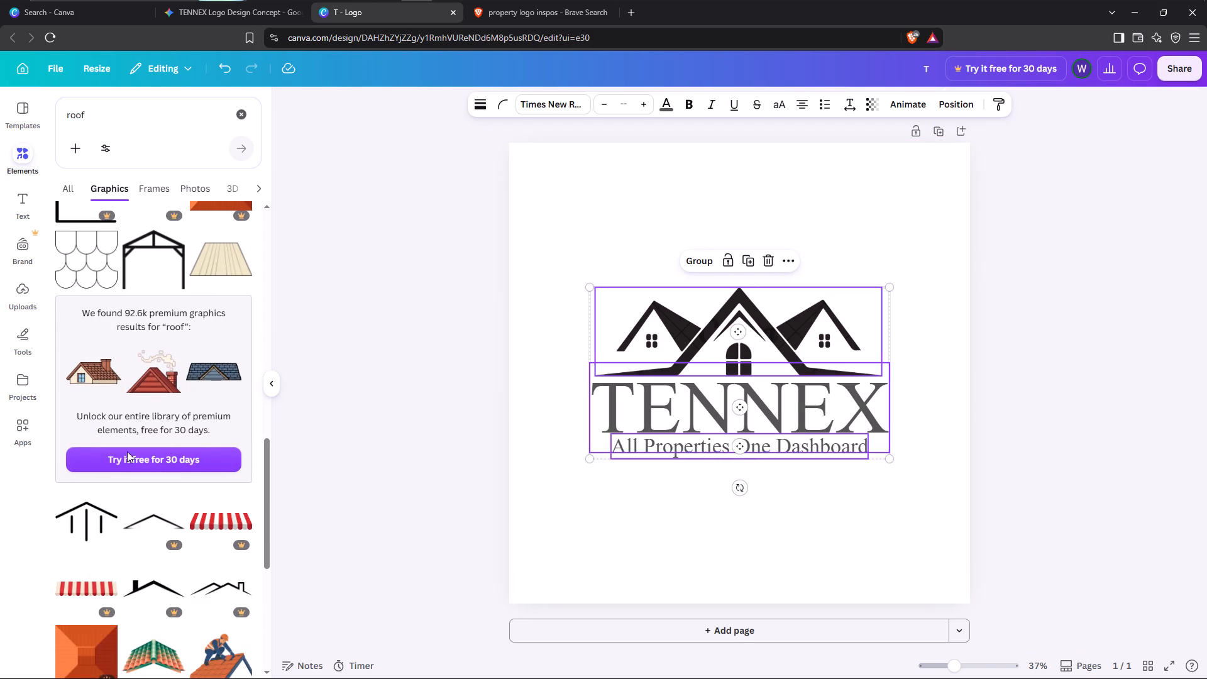
# Delete the three-gabled roof graphic above the TENNEX name.
pyautogui.scroll(12, 152, 404)
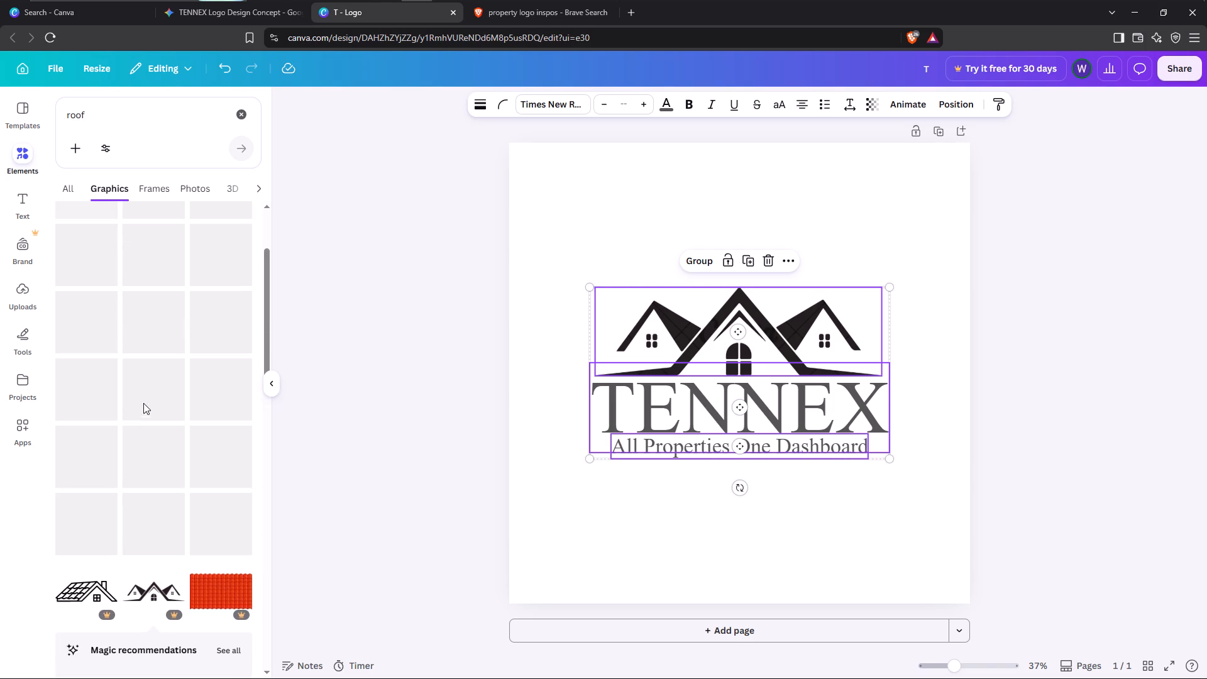
pyautogui.scroll(7, 141, 403)
pyautogui.click(715, 309)
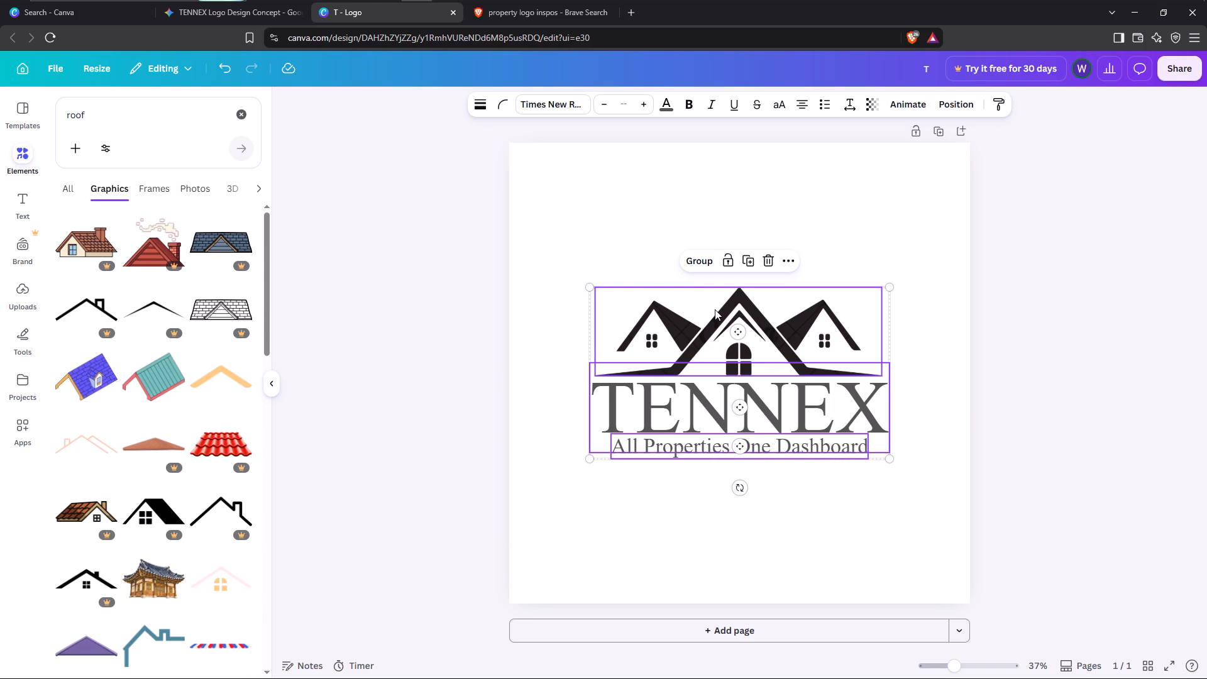
pyautogui.click(735, 344)
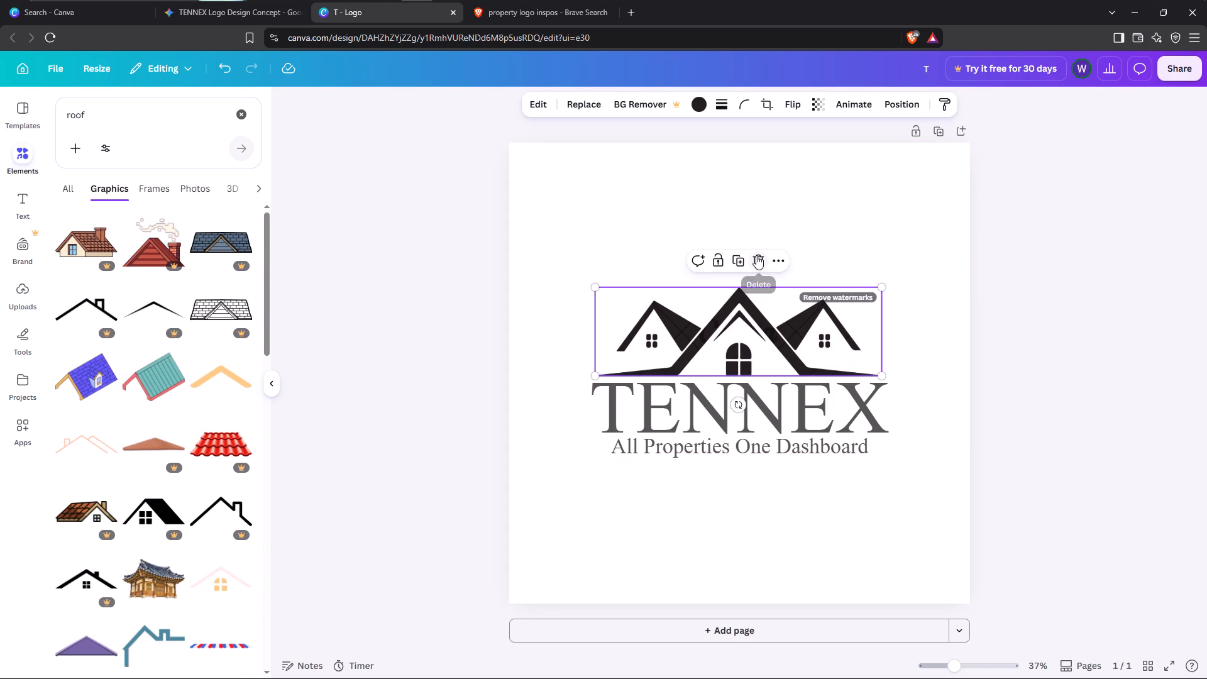
pyautogui.click(756, 255)
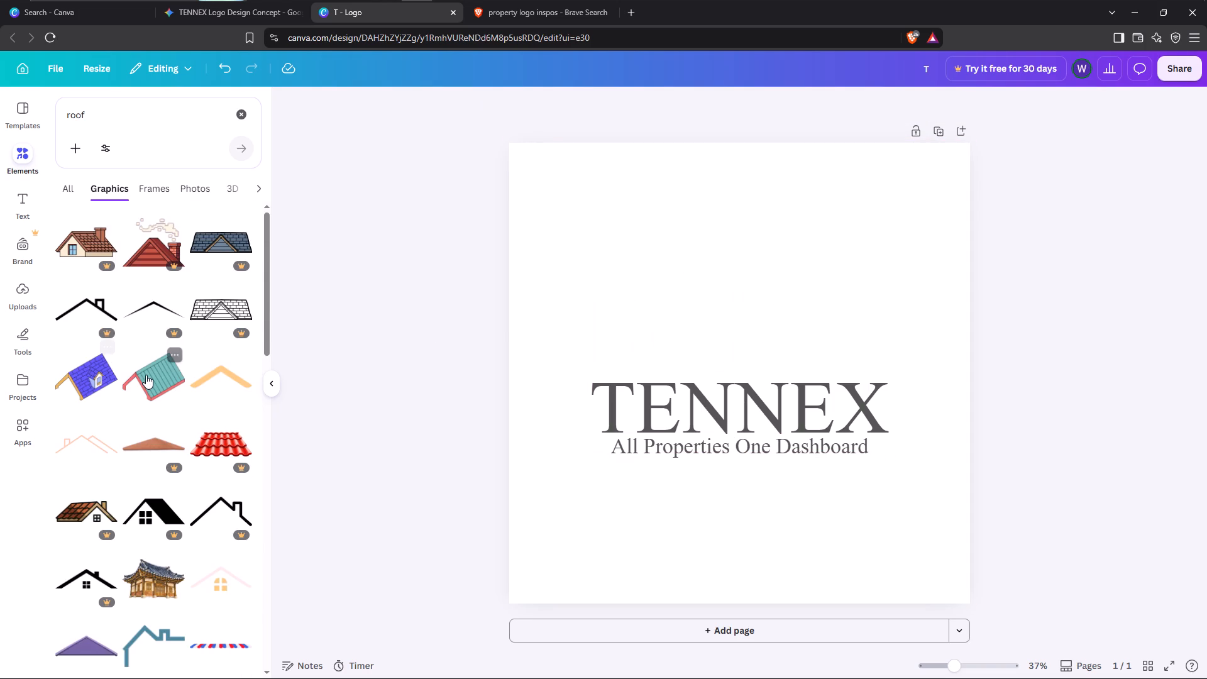
# Look through the roof graphics for a replacement roof to place above the TENNEX name.
pyautogui.scroll(-4, 154, 375)
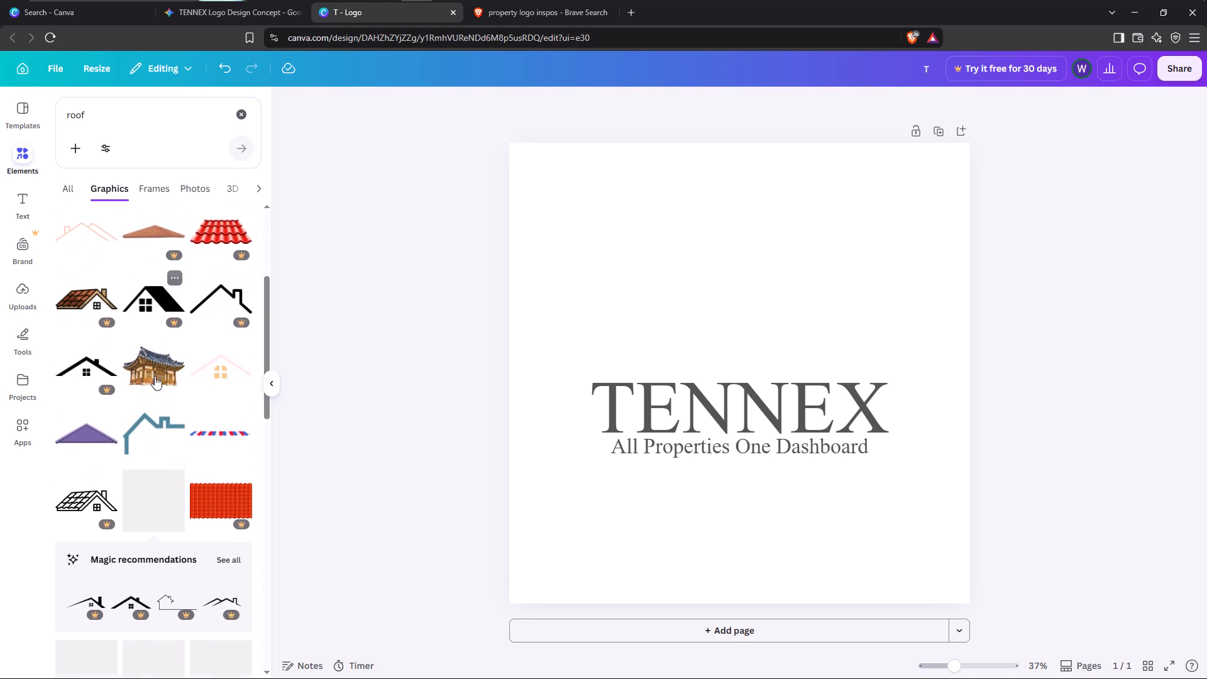
pyautogui.scroll(-10, 155, 376)
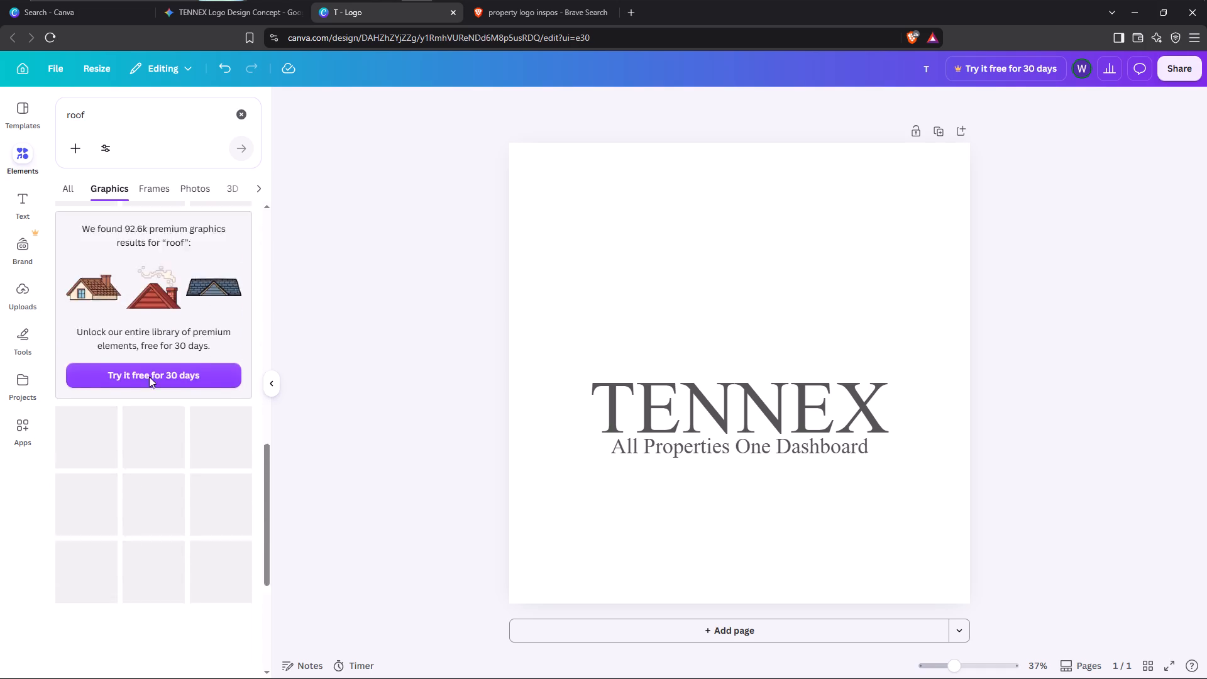
pyautogui.scroll(-3, 99, 367)
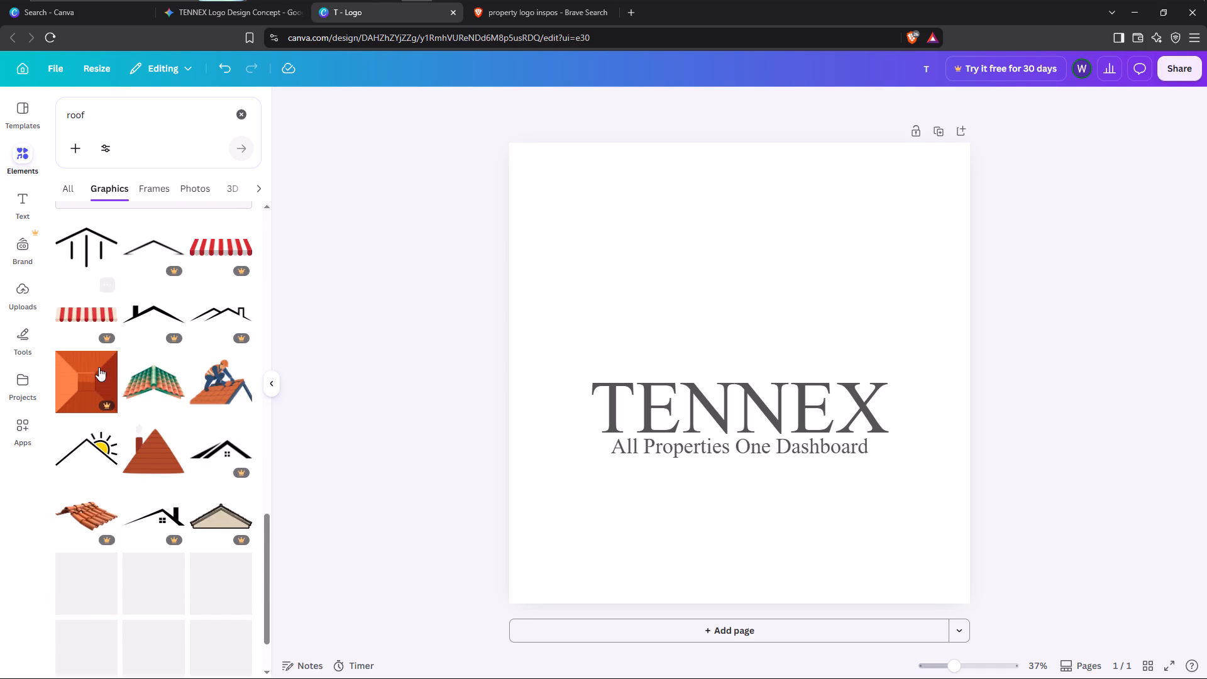
pyautogui.scroll(-2, 99, 367)
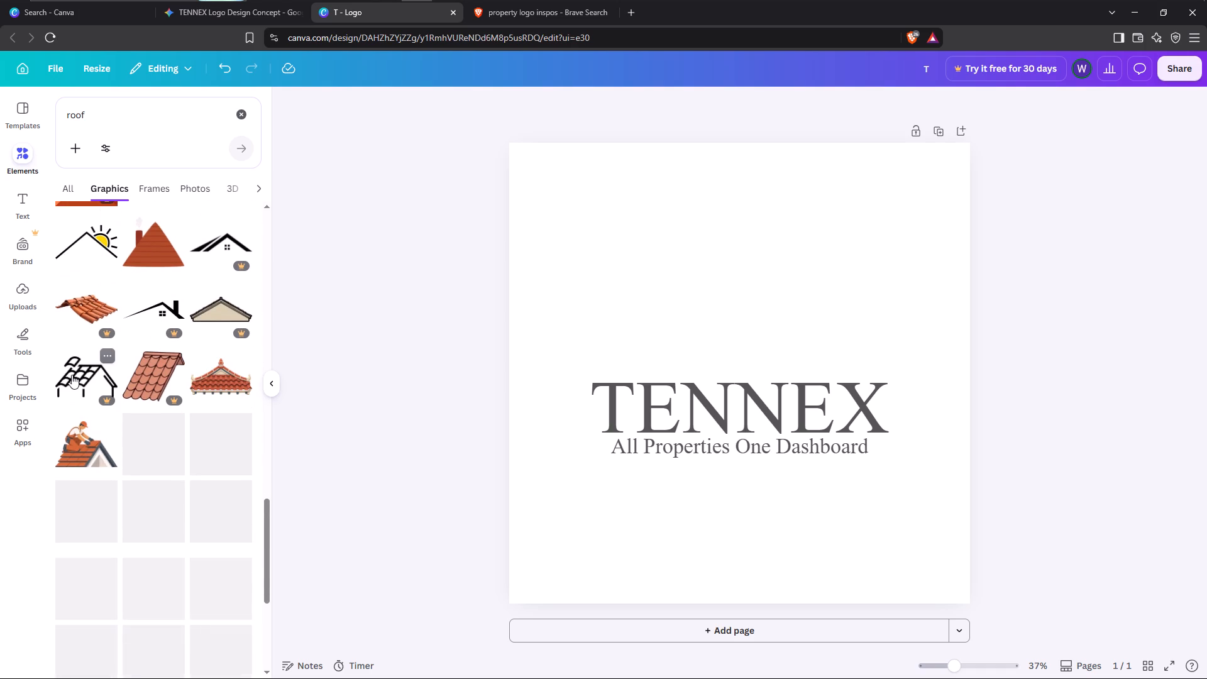
pyautogui.scroll(-2, 172, 387)
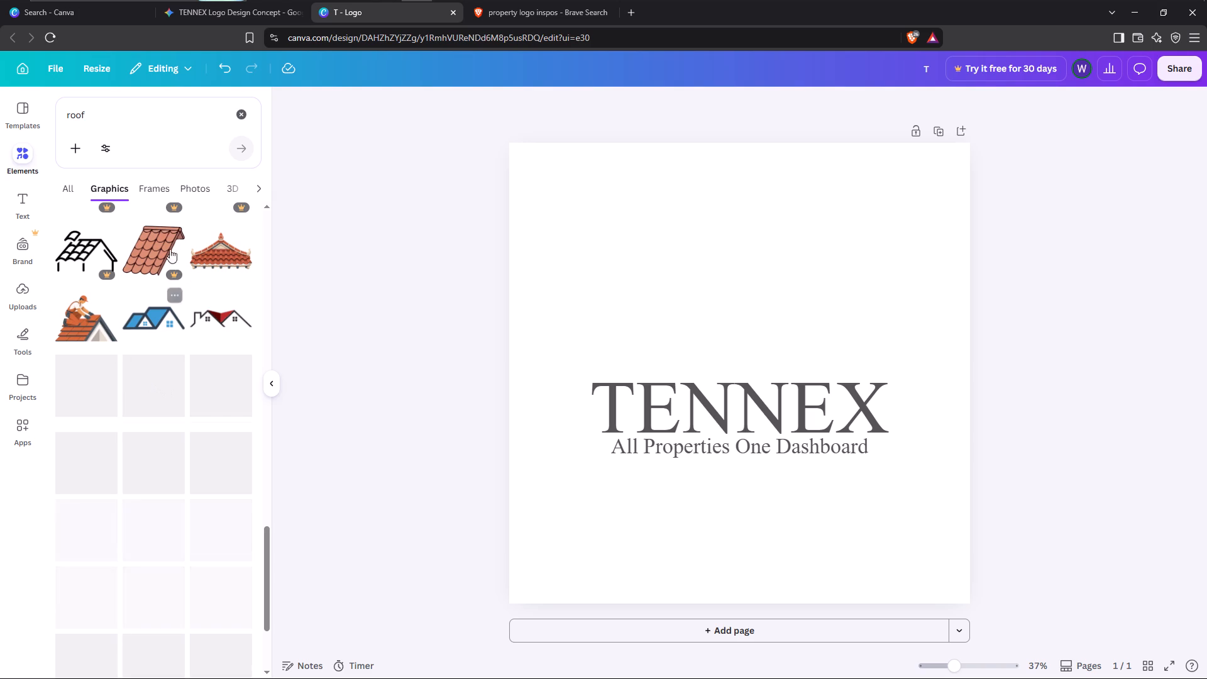
pyautogui.scroll(4, 159, 403)
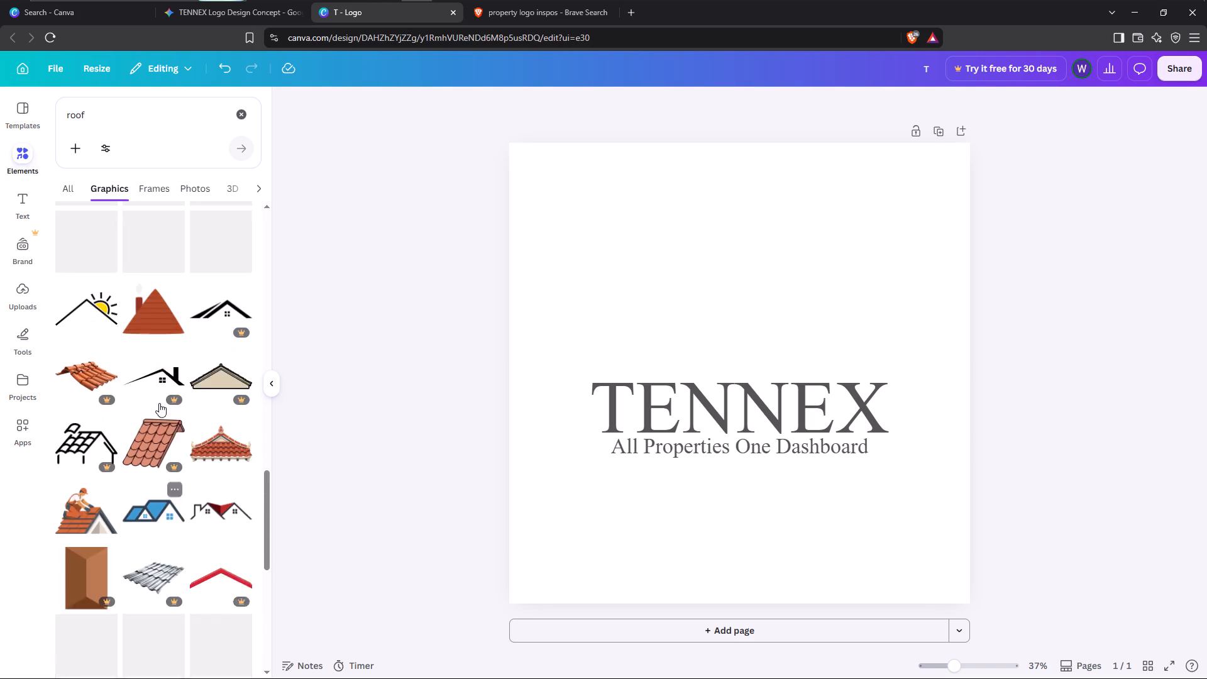
pyautogui.scroll(14, 159, 403)
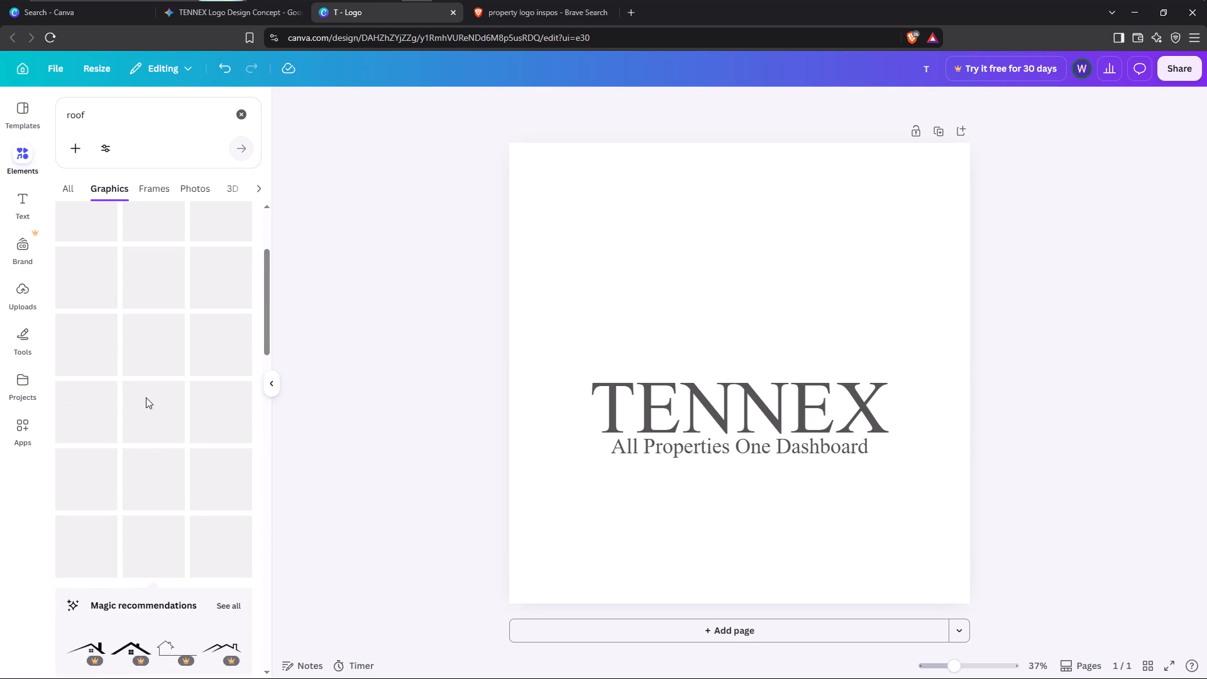
pyautogui.scroll(12, 146, 397)
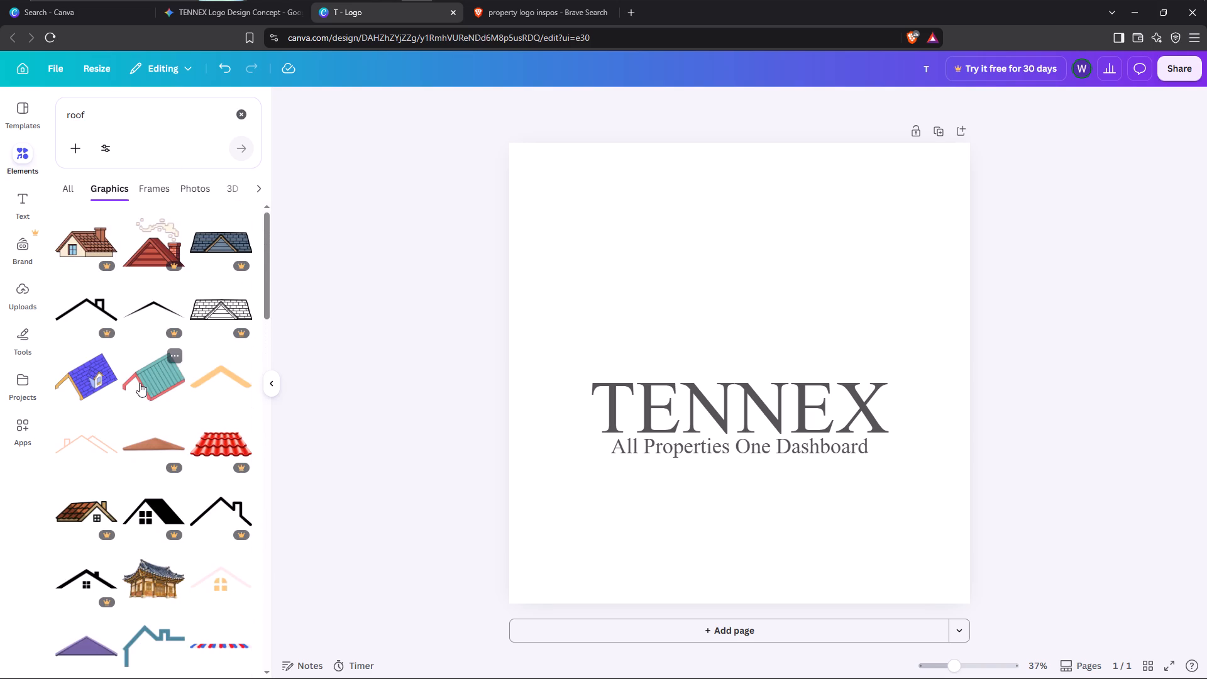
# Check the frames and combined results for roof, and examine more of the roof graphics for a suitable logo shape.
pyautogui.click(153, 188)
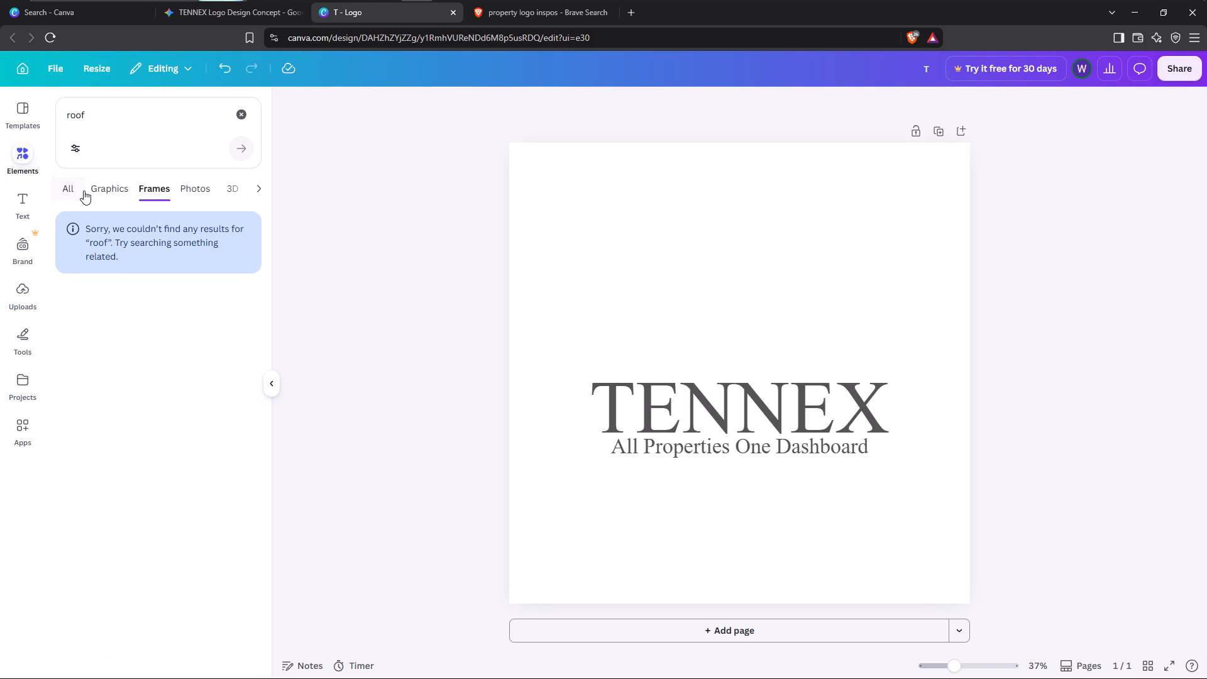
pyautogui.click(122, 194)
pyautogui.click(63, 191)
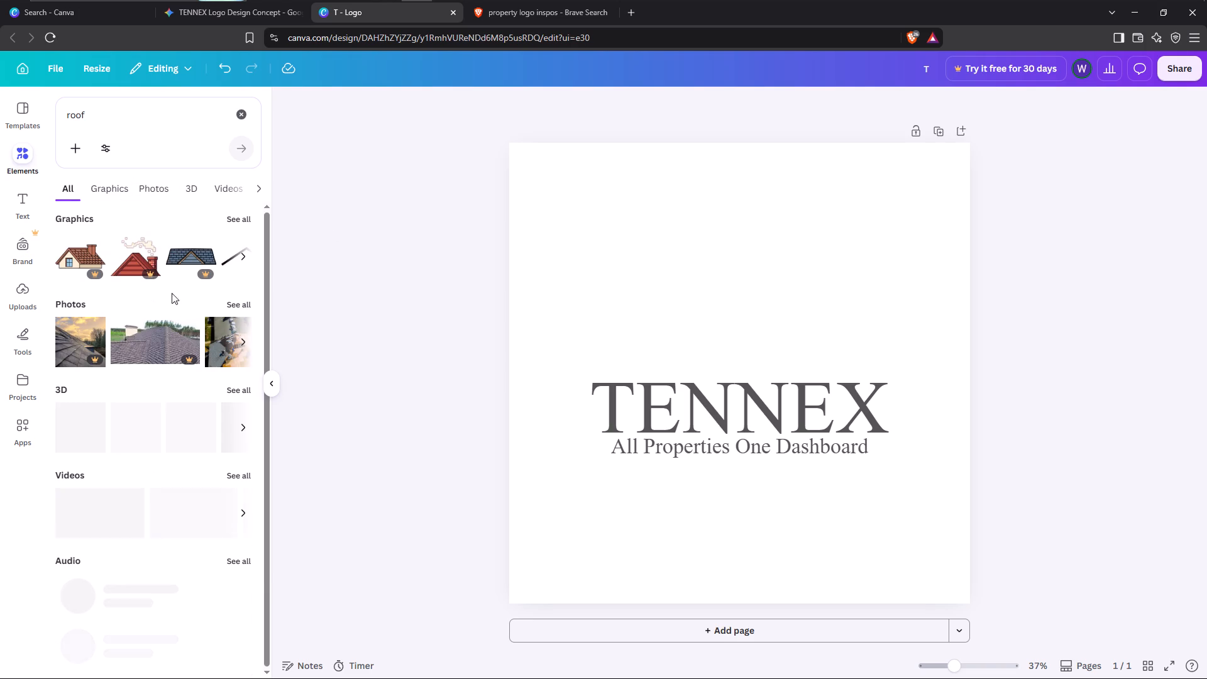
pyautogui.click(253, 218)
pyautogui.click(234, 223)
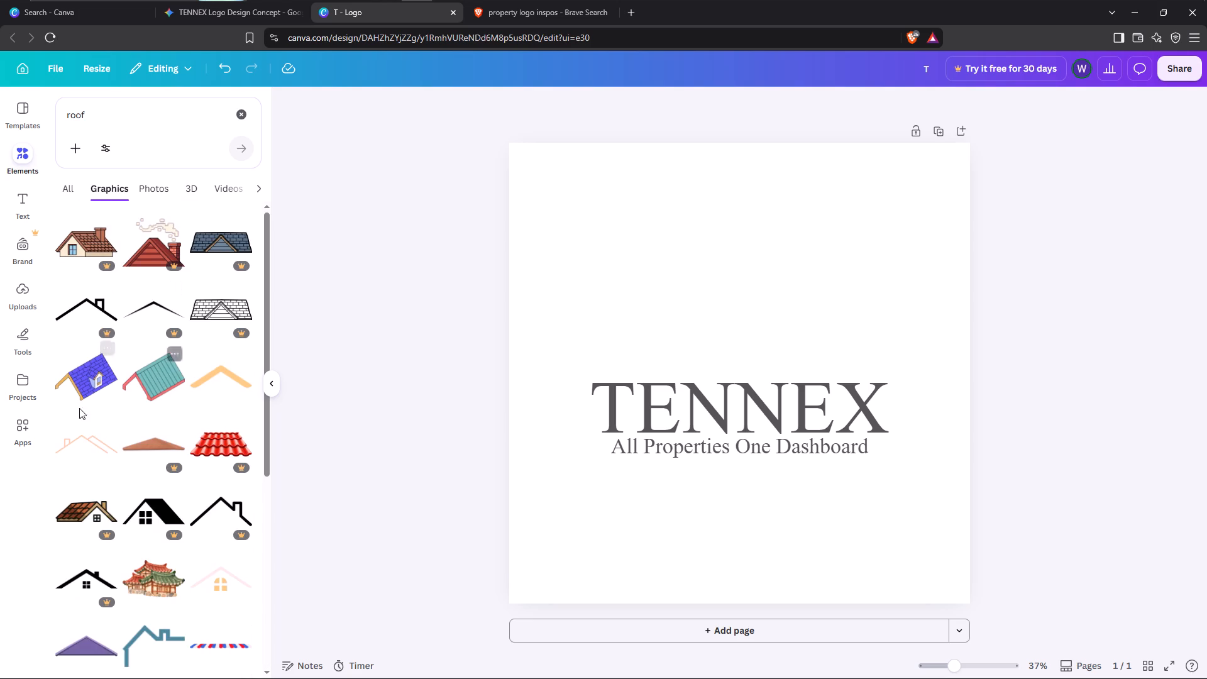
pyautogui.scroll(-3, 187, 452)
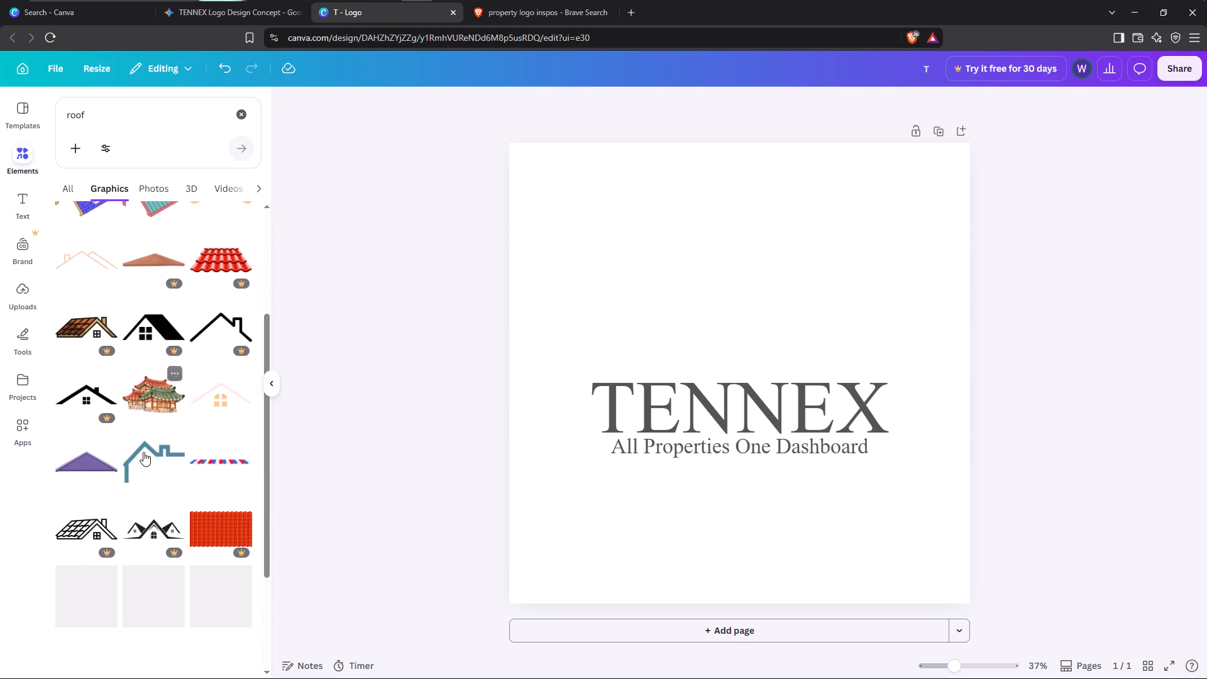
pyautogui.scroll(-5, 133, 450)
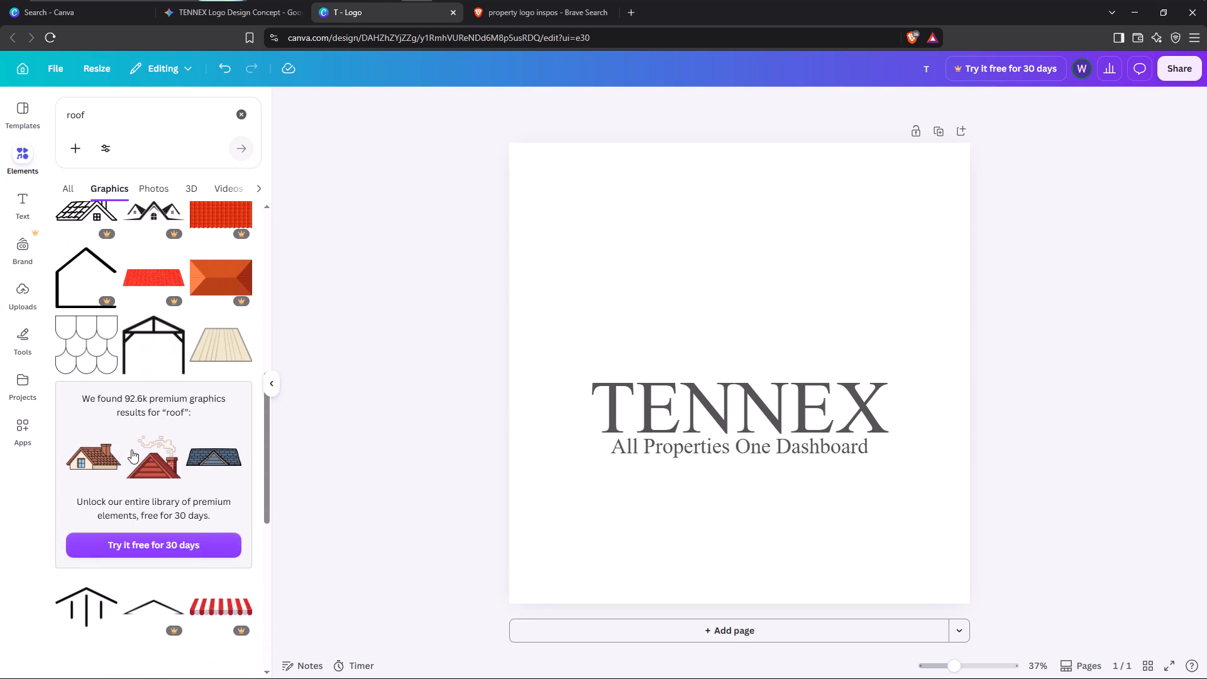
pyautogui.scroll(-7, 131, 450)
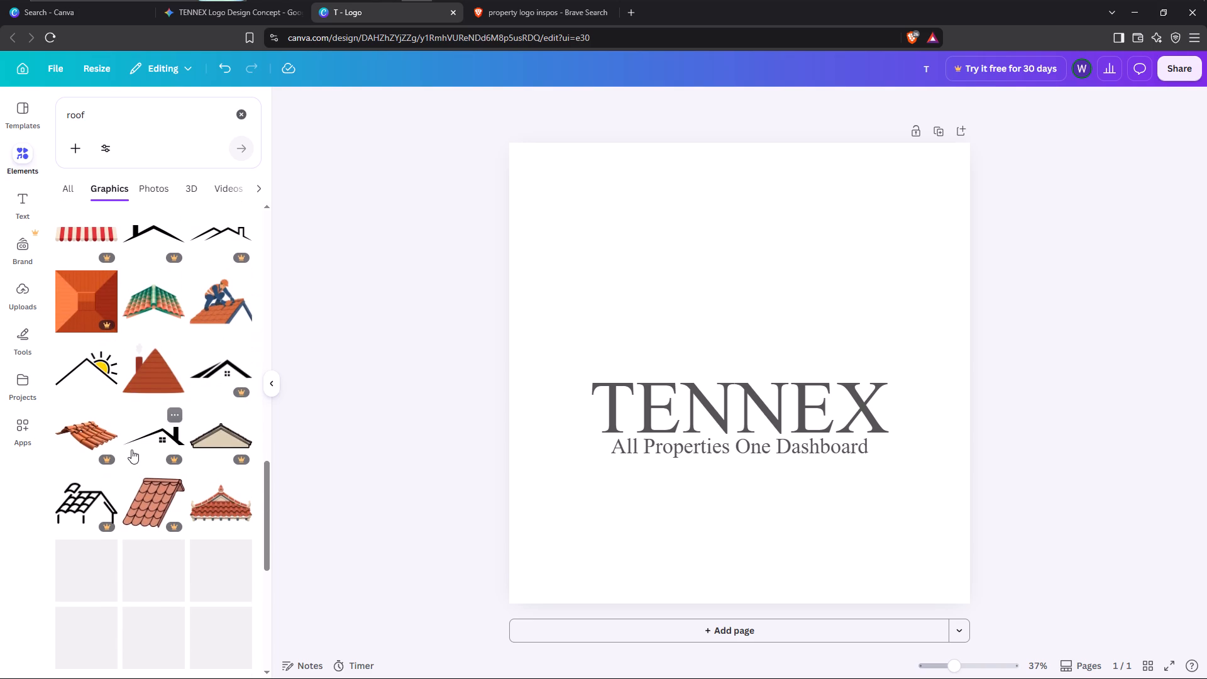
pyautogui.scroll(-5, 131, 450)
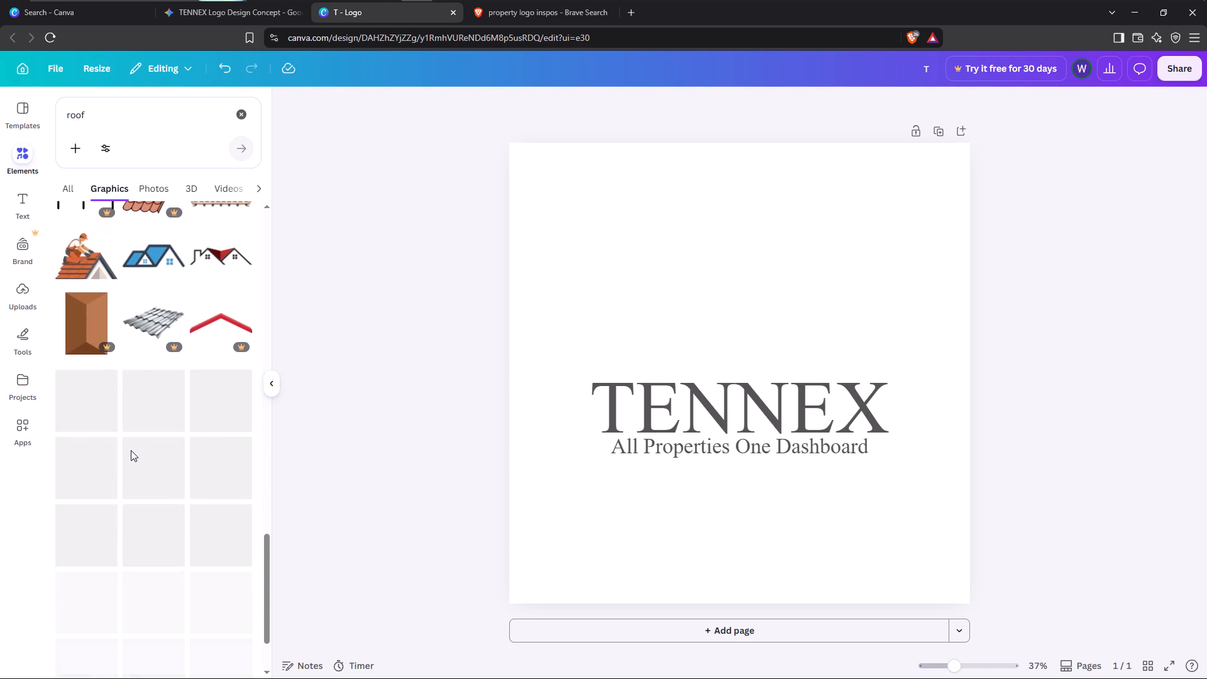
pyautogui.scroll(-8, 113, 436)
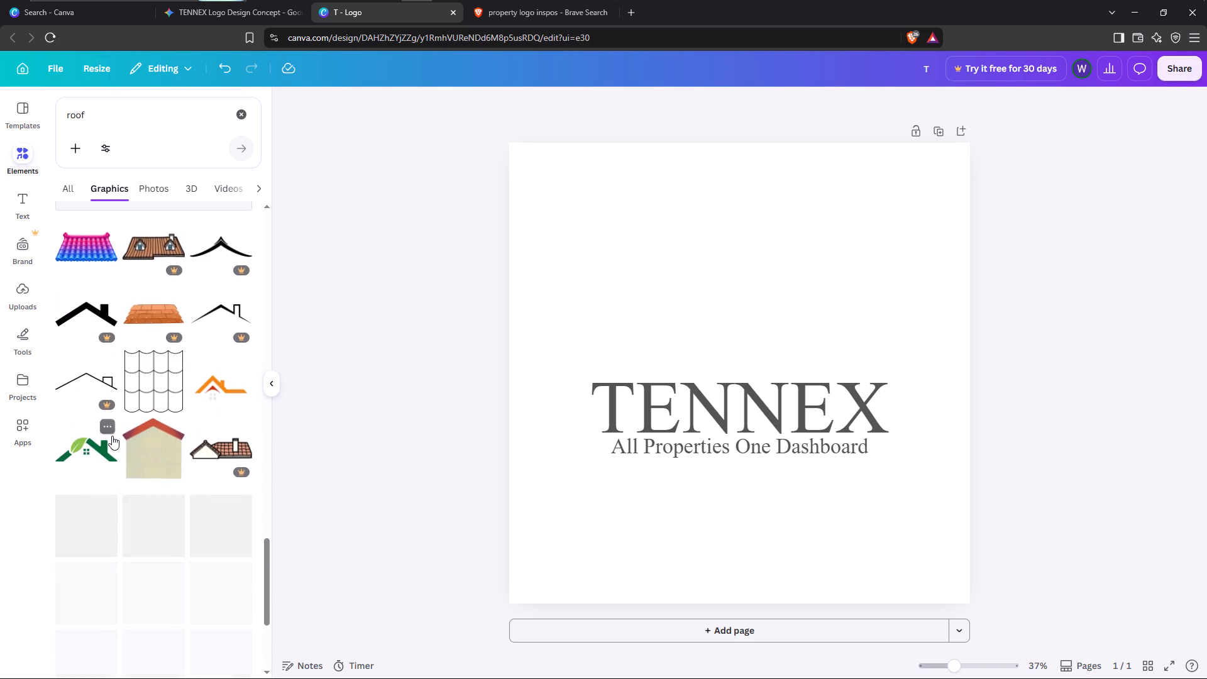
pyautogui.scroll(-3, 112, 436)
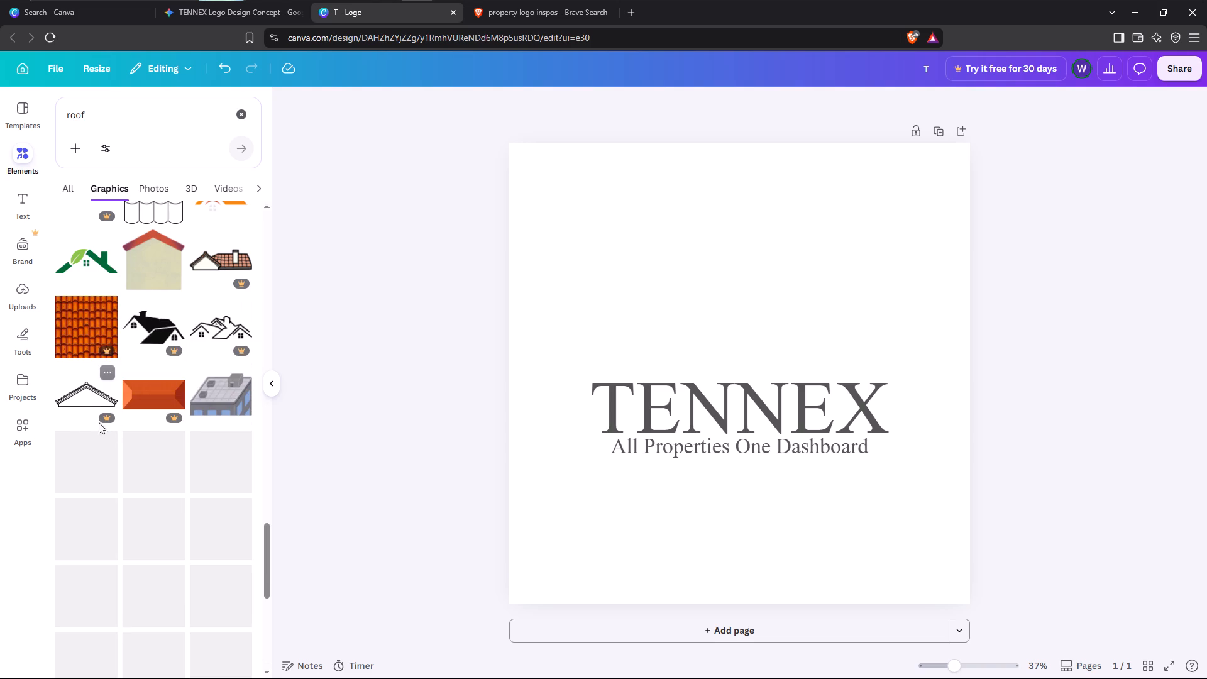
pyautogui.scroll(-4, 161, 397)
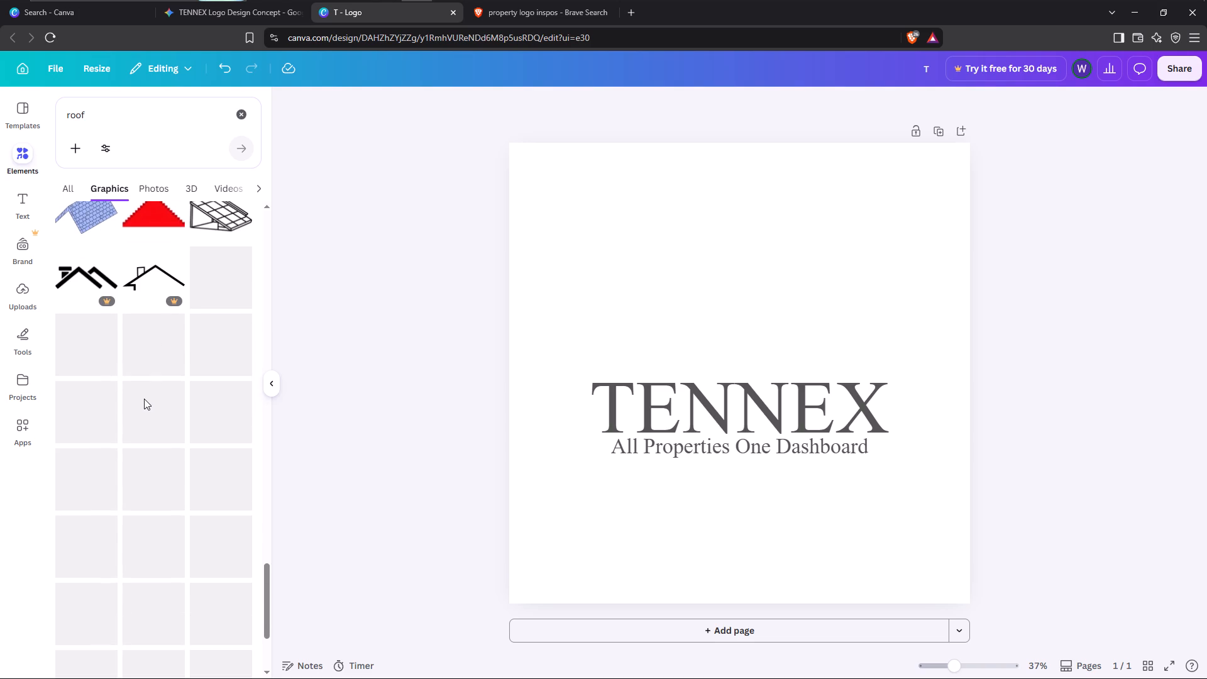
pyautogui.scroll(2, 116, 404)
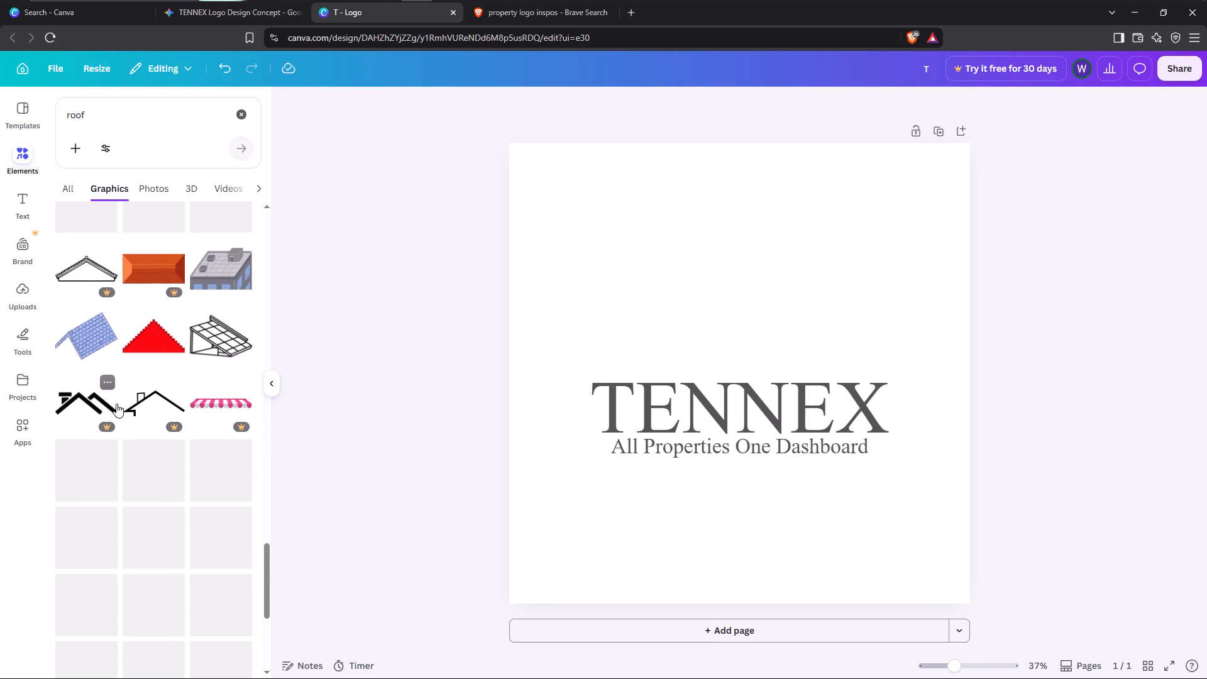
pyautogui.scroll(-3, 139, 400)
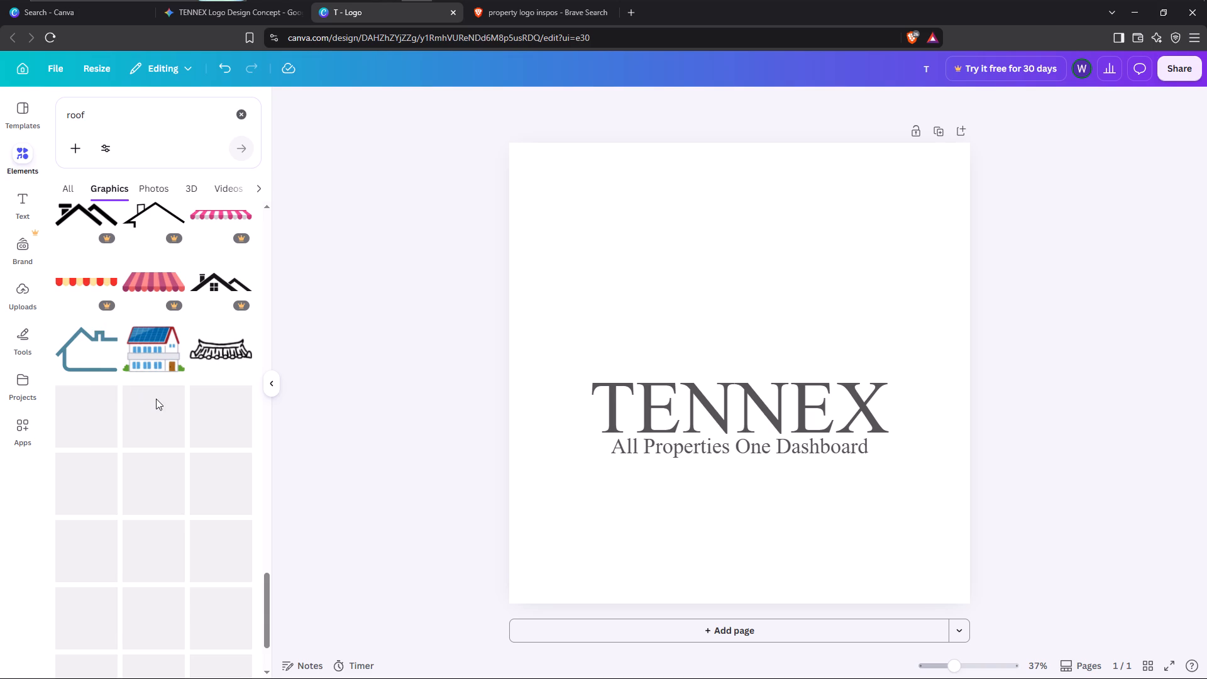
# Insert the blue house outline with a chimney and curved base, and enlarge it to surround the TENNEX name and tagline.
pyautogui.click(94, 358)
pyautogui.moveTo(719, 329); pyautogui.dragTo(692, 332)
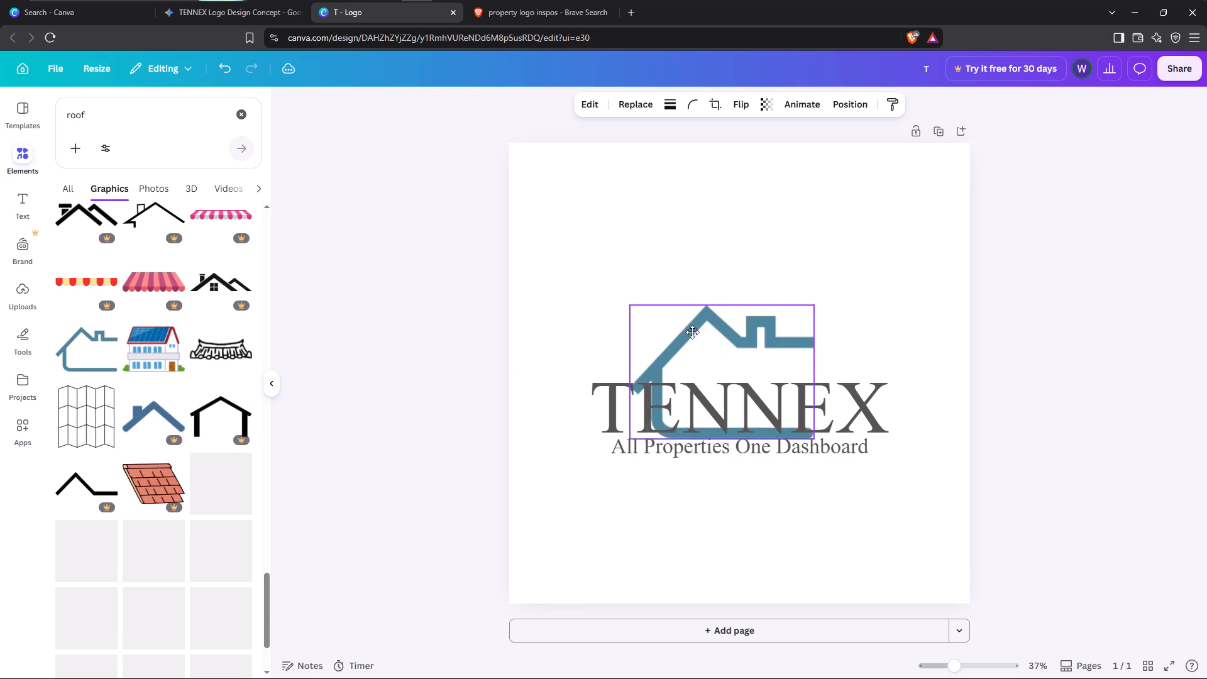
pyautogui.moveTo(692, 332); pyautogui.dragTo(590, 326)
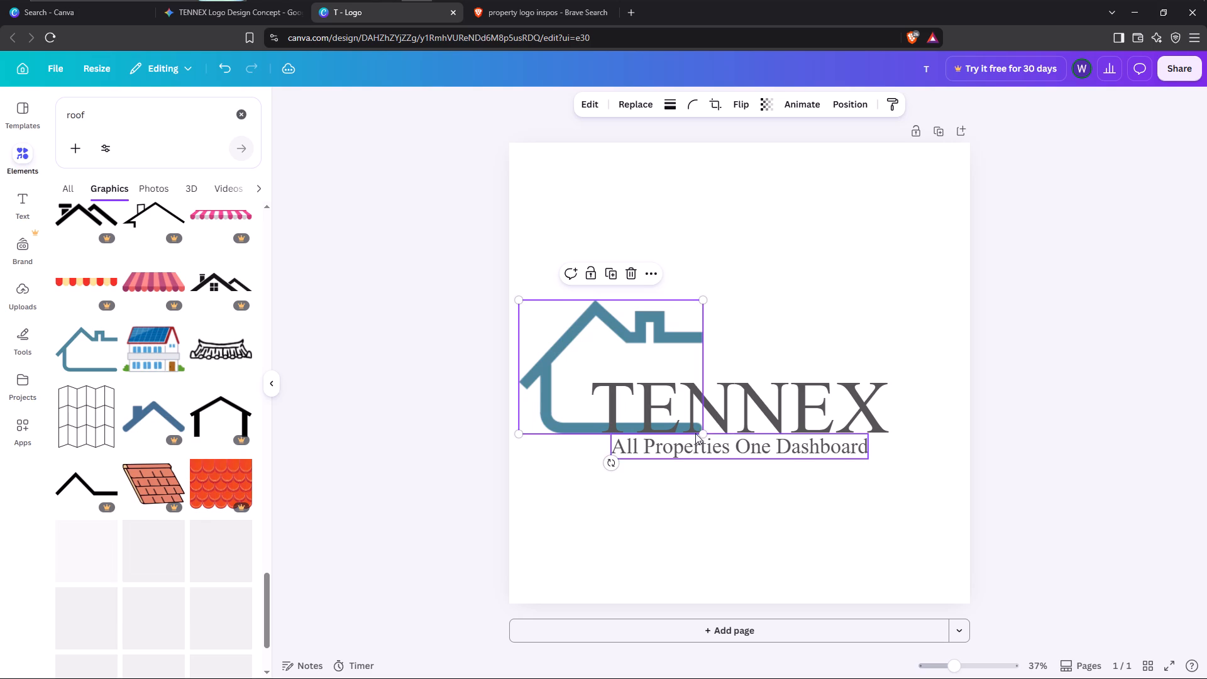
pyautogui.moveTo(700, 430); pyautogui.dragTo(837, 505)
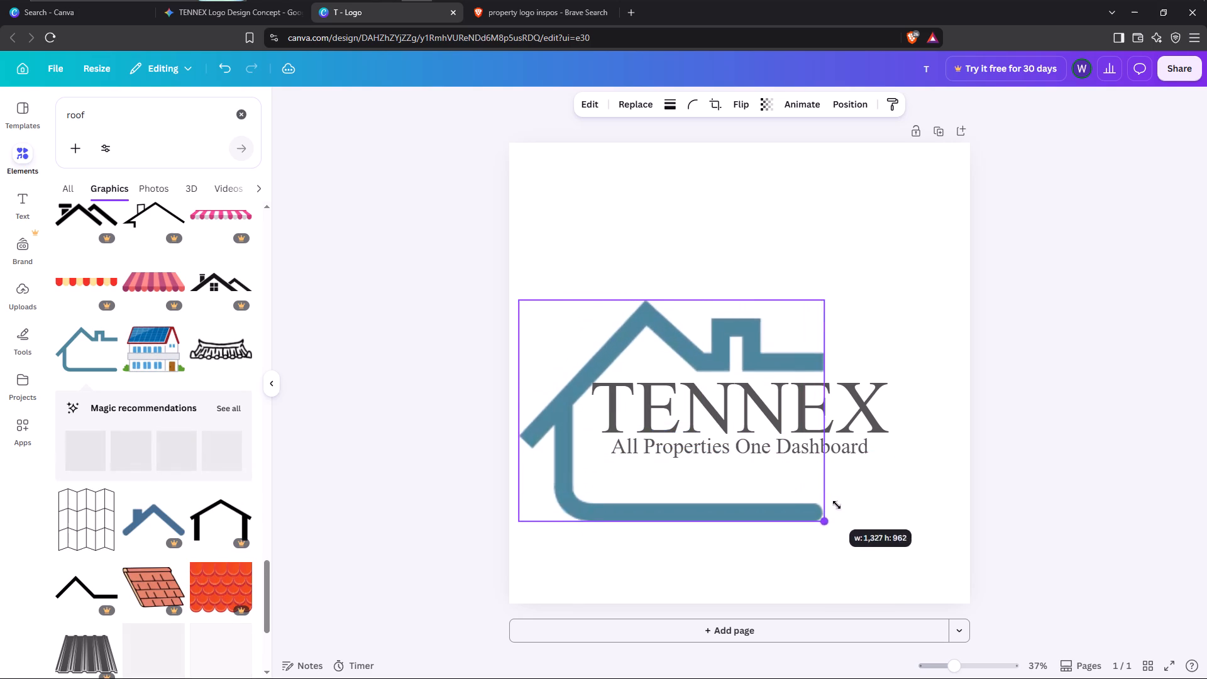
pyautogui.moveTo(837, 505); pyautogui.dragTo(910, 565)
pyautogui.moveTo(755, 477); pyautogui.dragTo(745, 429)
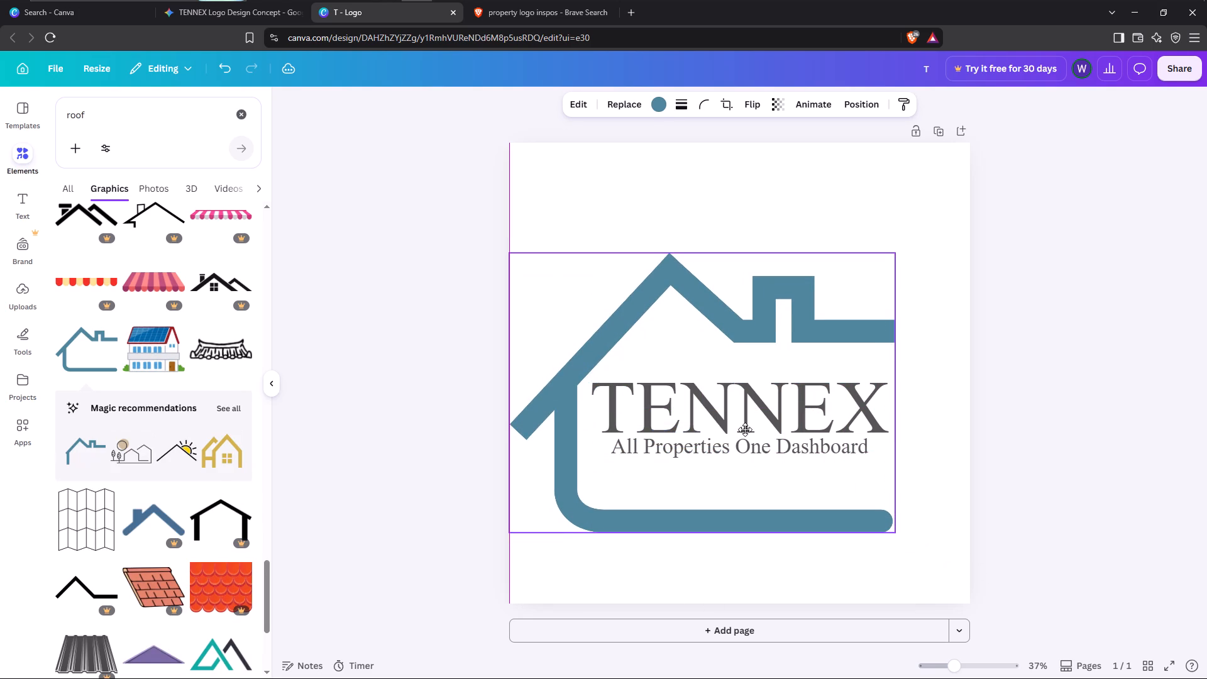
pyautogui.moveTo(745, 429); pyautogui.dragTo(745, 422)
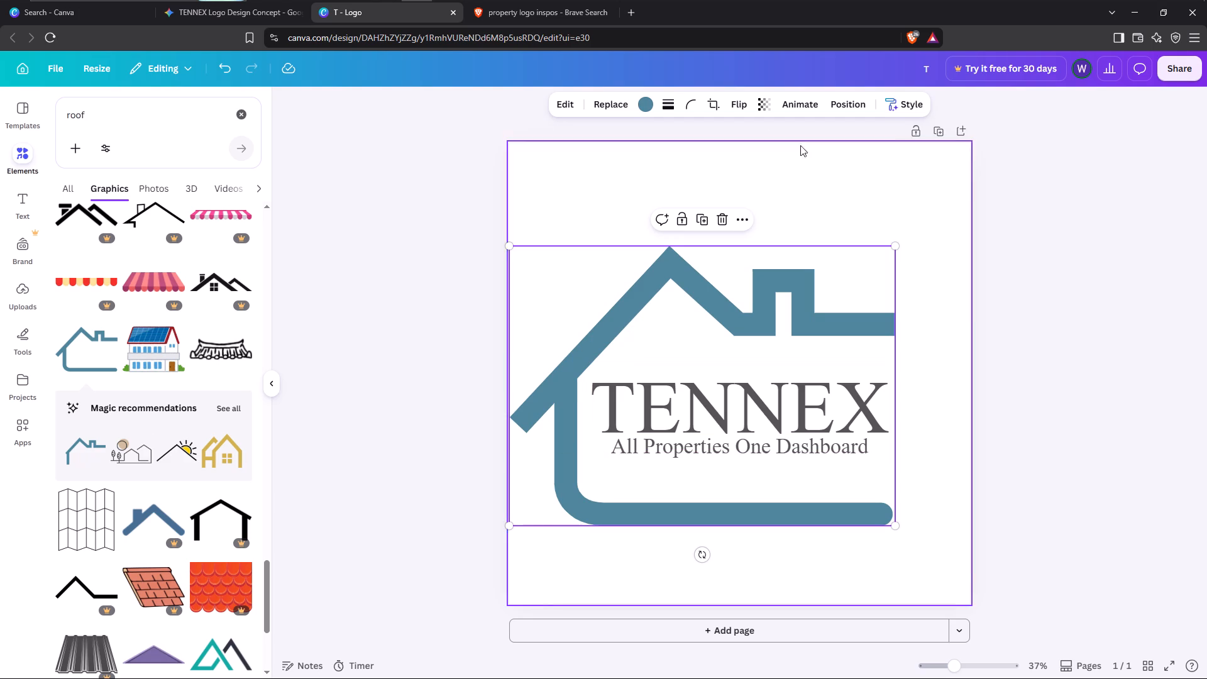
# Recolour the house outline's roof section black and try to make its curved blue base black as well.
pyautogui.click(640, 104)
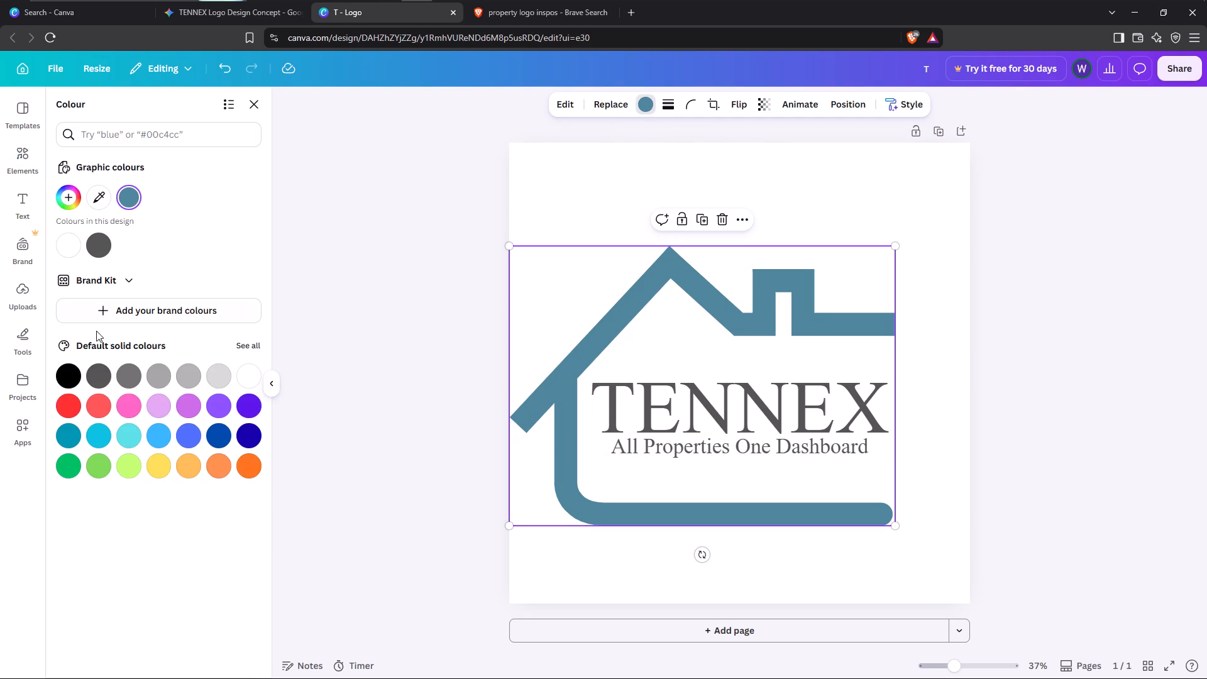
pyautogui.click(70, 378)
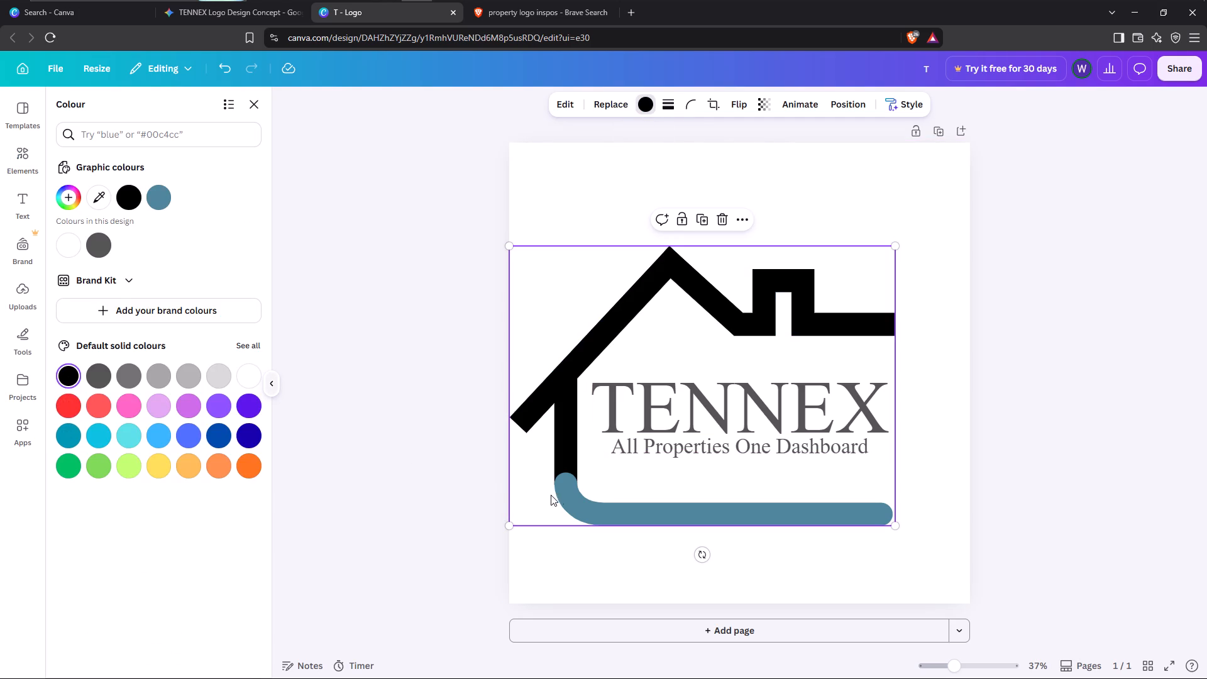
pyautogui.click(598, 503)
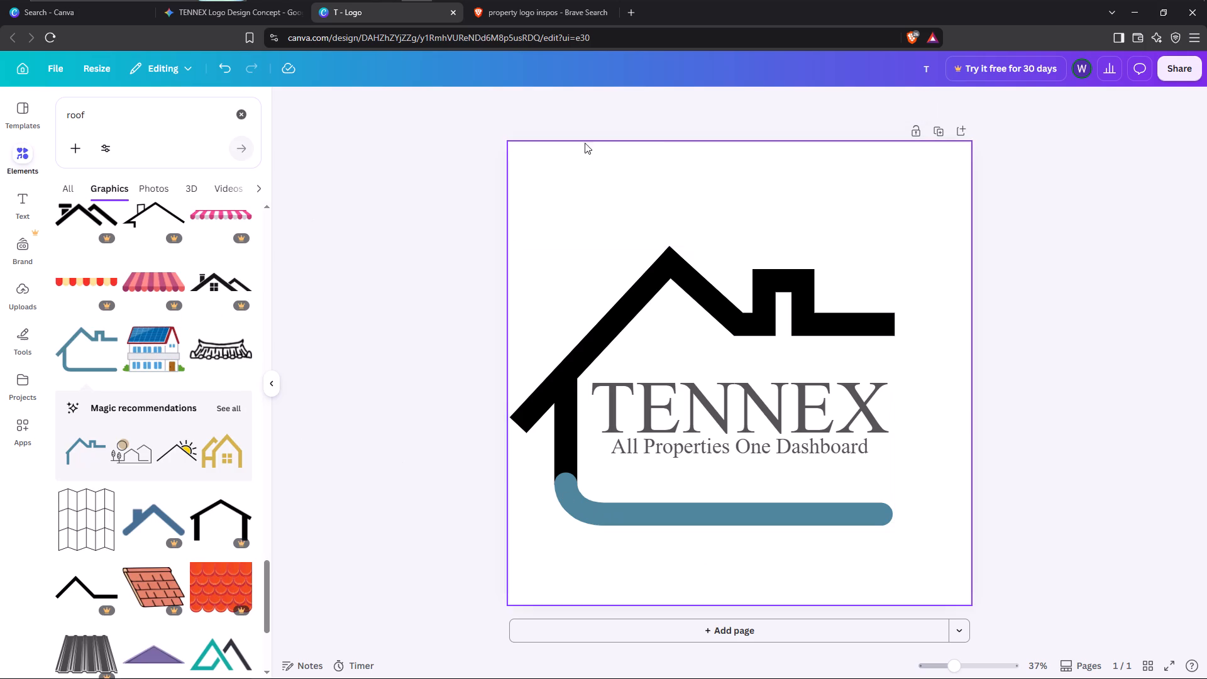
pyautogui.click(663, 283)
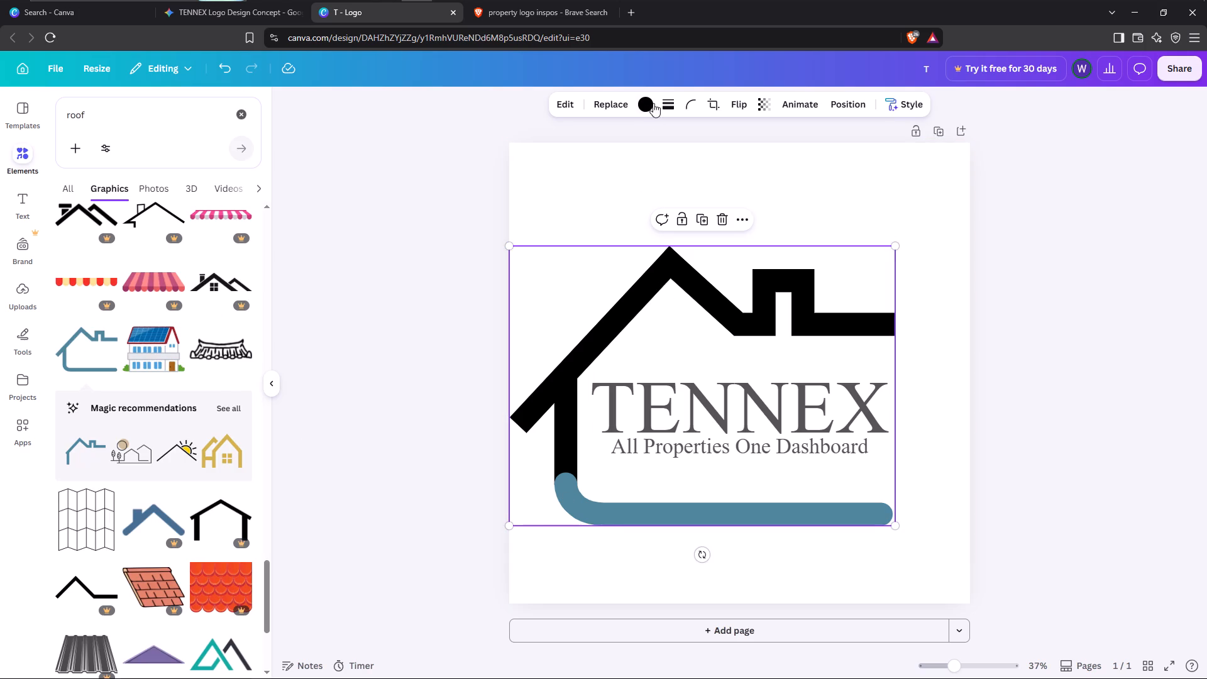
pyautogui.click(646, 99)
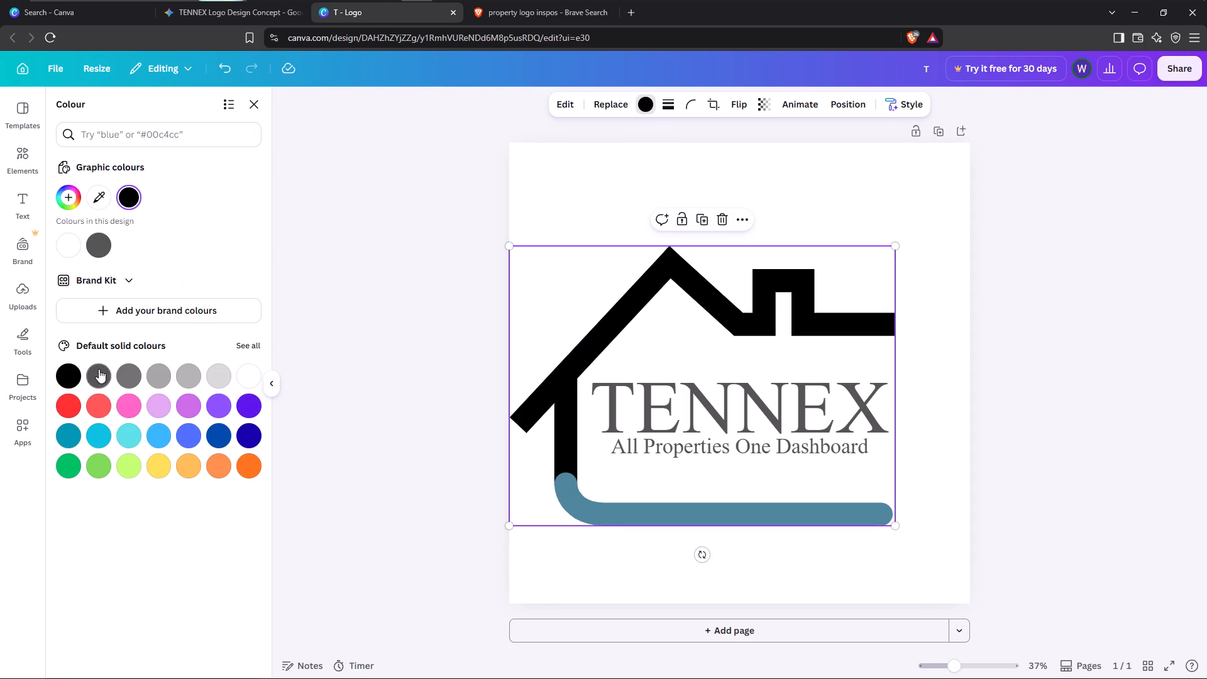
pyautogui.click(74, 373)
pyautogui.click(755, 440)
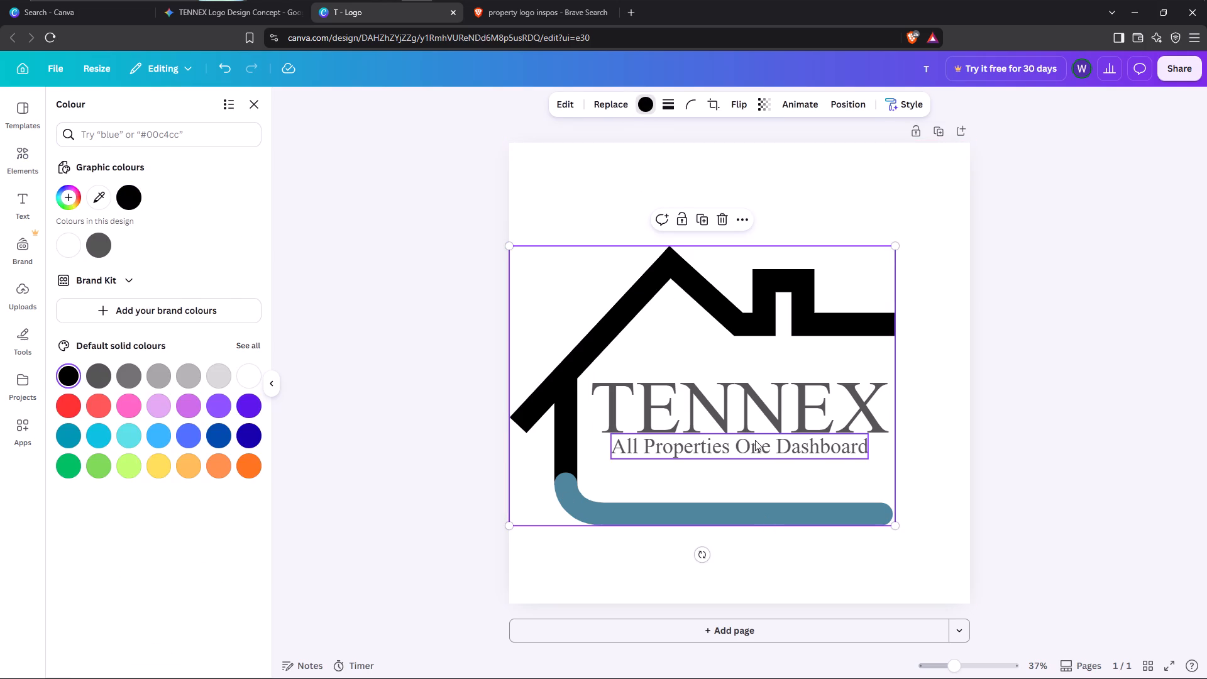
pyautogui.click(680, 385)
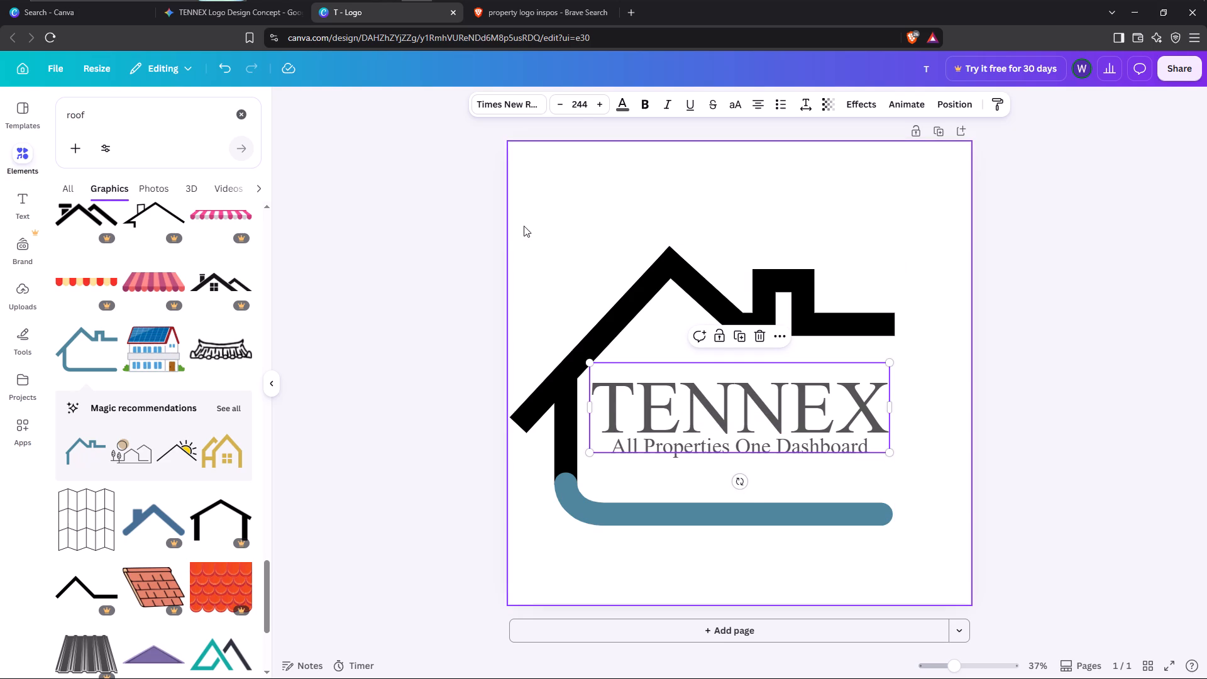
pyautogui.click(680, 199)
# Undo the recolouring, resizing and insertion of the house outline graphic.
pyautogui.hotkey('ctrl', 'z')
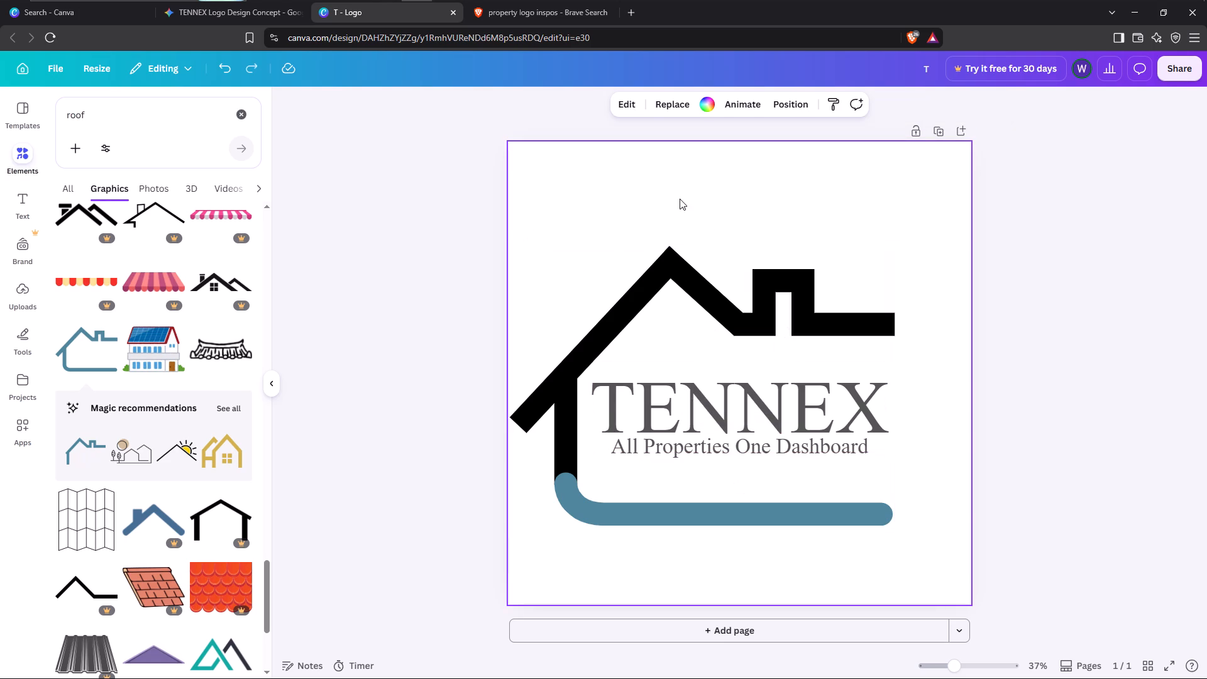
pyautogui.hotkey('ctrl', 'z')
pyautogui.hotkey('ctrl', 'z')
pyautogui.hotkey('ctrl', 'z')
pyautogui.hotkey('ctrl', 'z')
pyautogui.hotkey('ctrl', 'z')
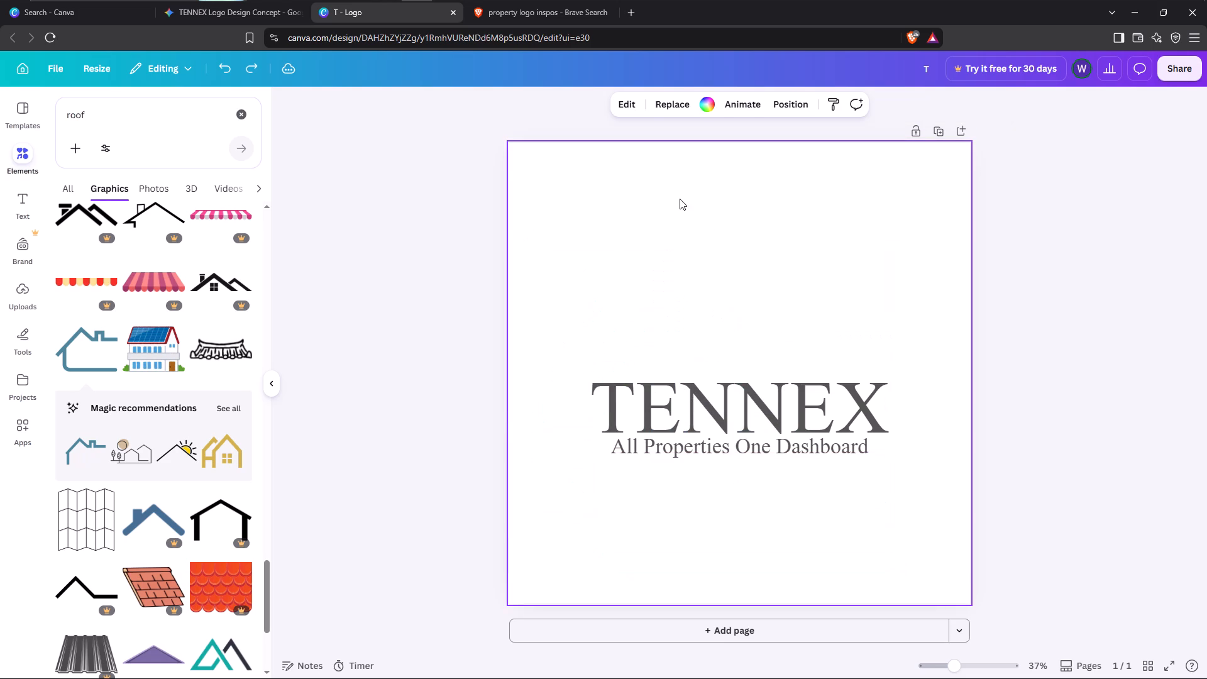
# Undo the deletion of the three-gabled roof graphic above the TENNEX name.
pyautogui.hotkey('ctrl', 'z')
pyautogui.hotkey('ctrl', 'z')
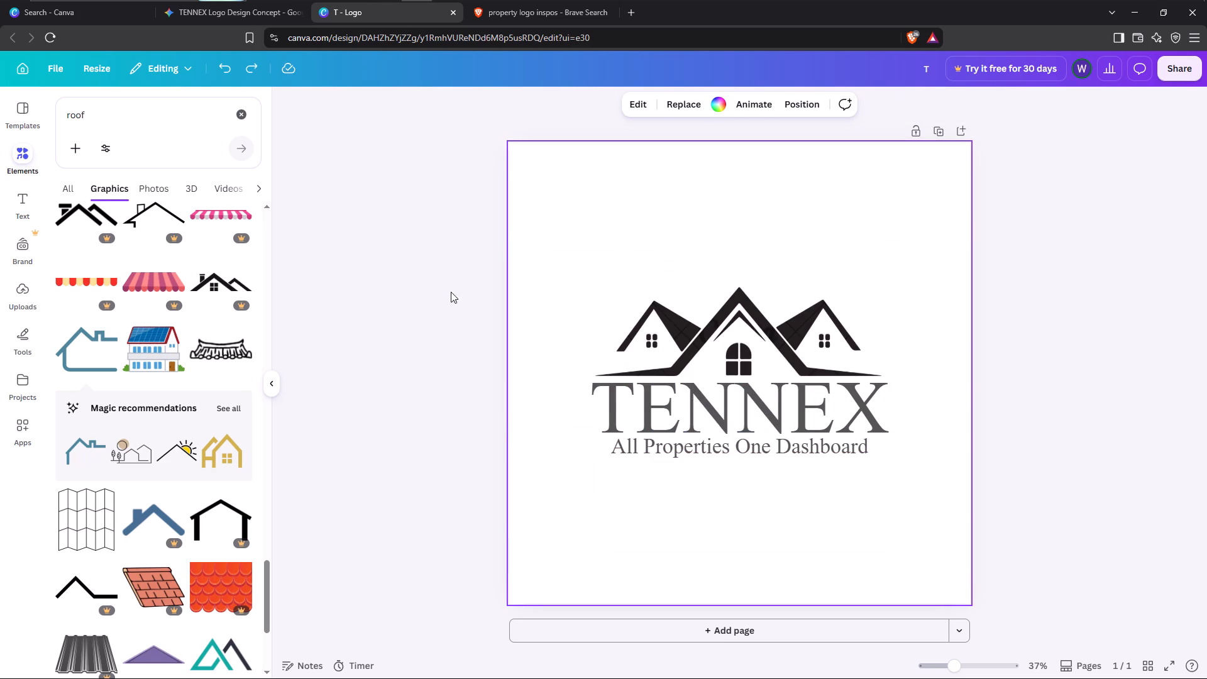
# Capture a rectangular snip of the finished TENNEX logo and its surrounding white canvas with Snipping Tool.
pyautogui.moveTo(445, 285); pyautogui.dragTo(438, 284)
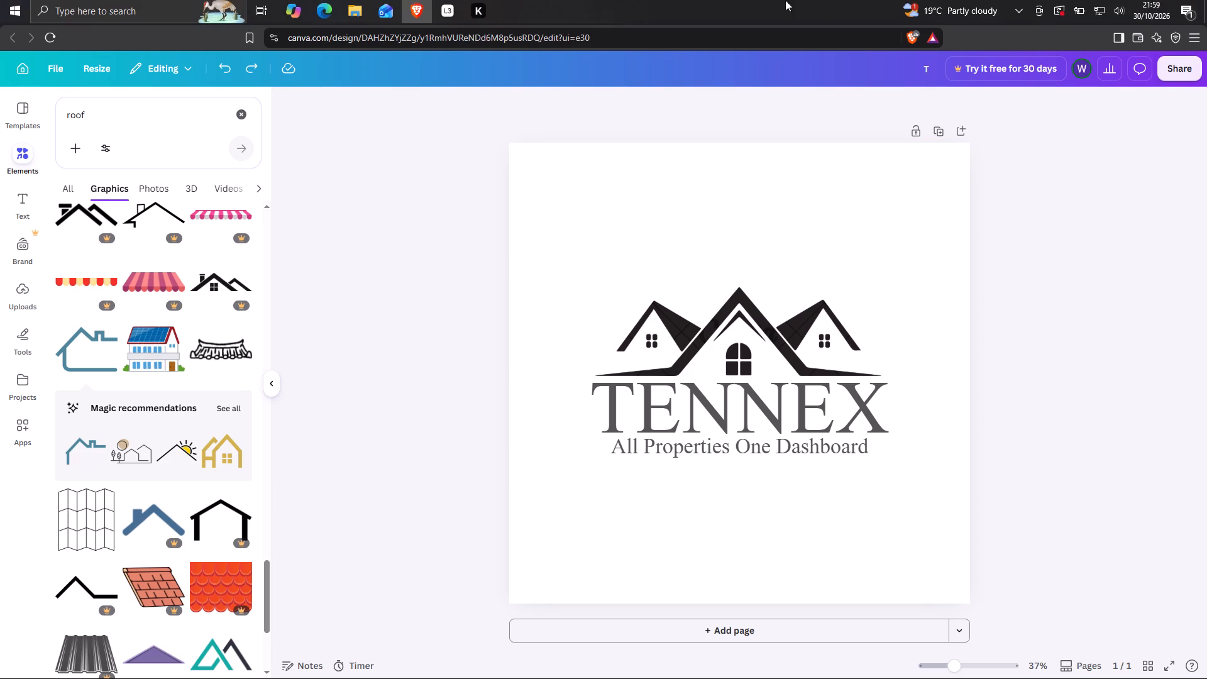
pyautogui.click(119, 8)
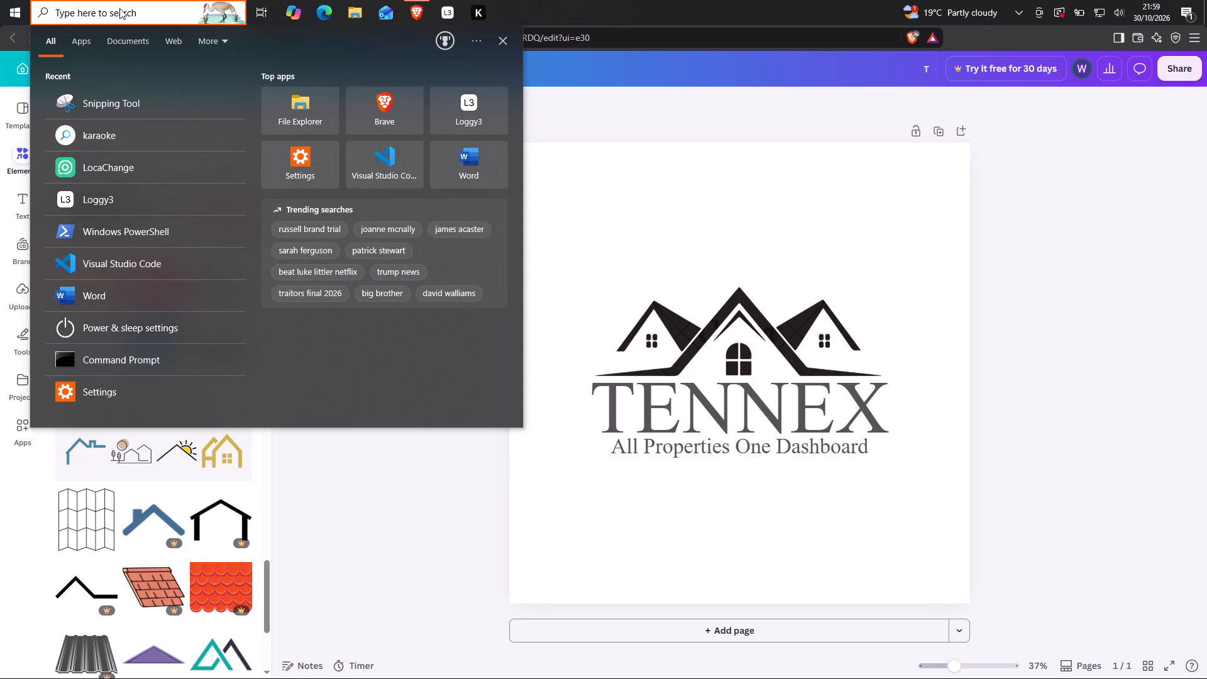
pyautogui.click(79, 104)
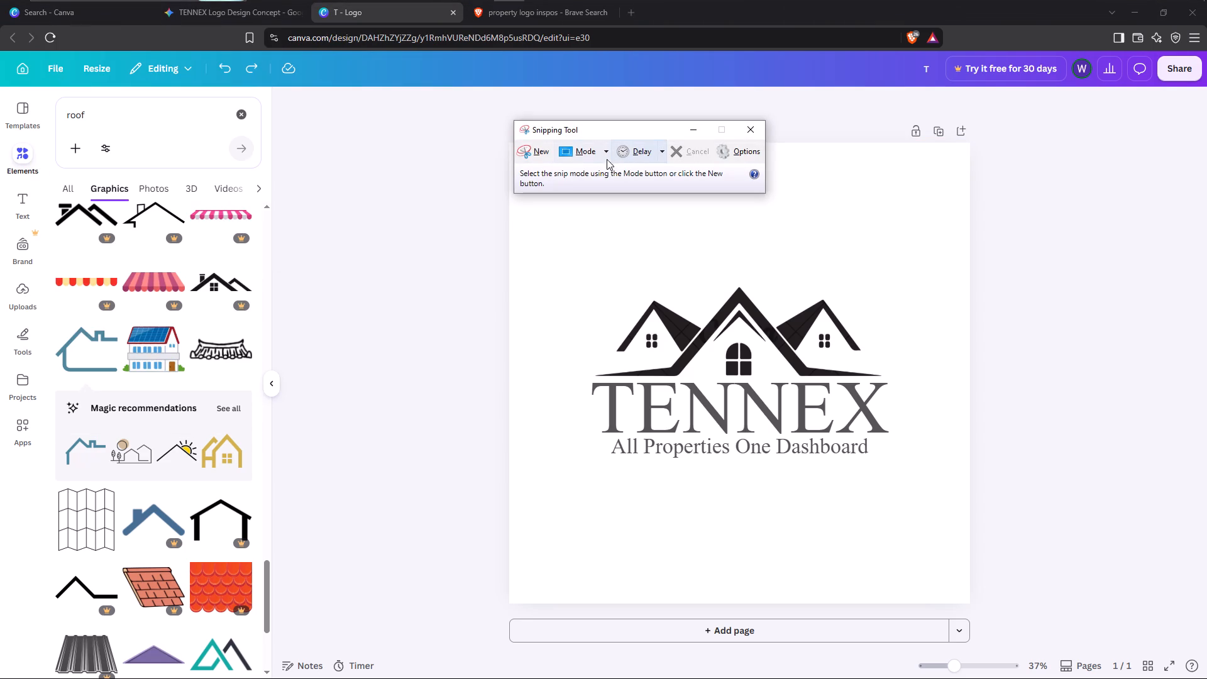
pyautogui.click(532, 146)
pyautogui.moveTo(553, 199); pyautogui.dragTo(554, 206)
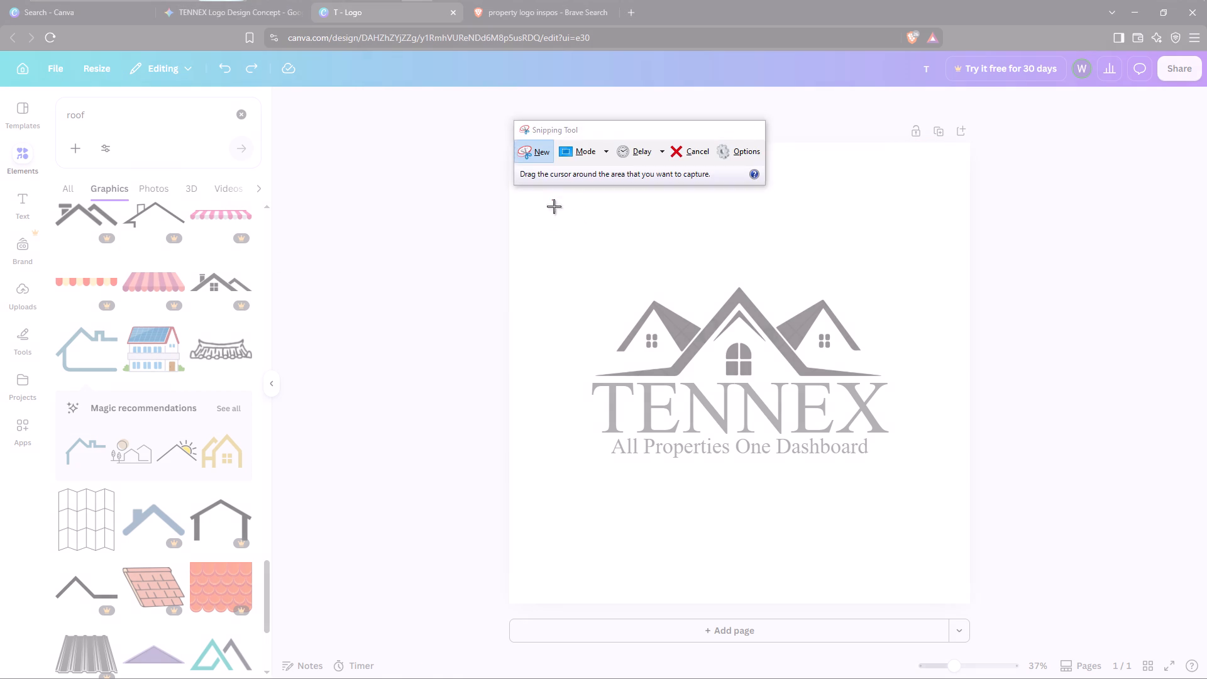
pyautogui.moveTo(554, 206); pyautogui.dragTo(917, 499)
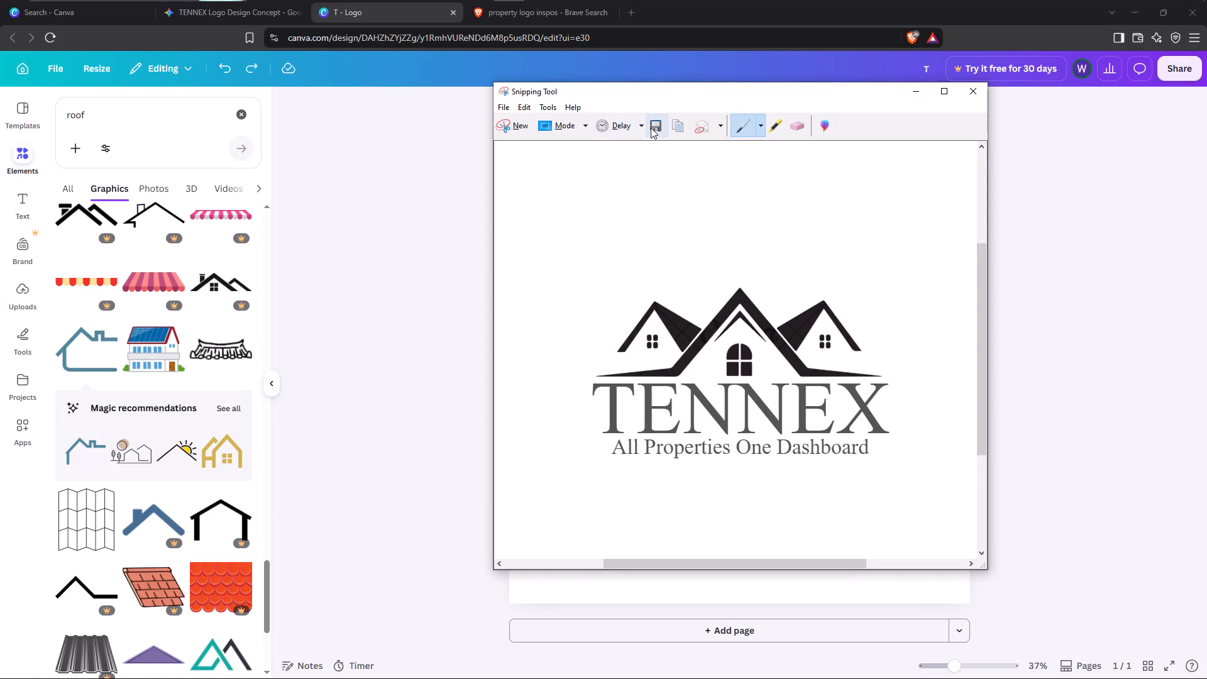
pyautogui.click(651, 128)
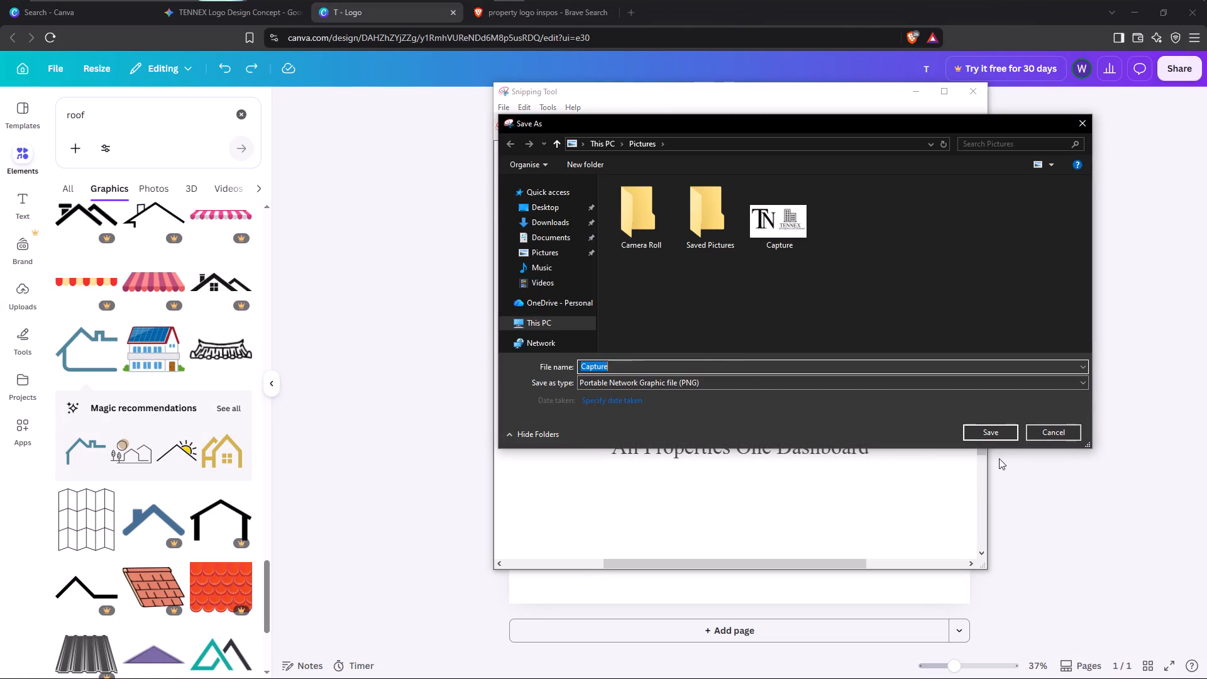
pyautogui.click(993, 438)
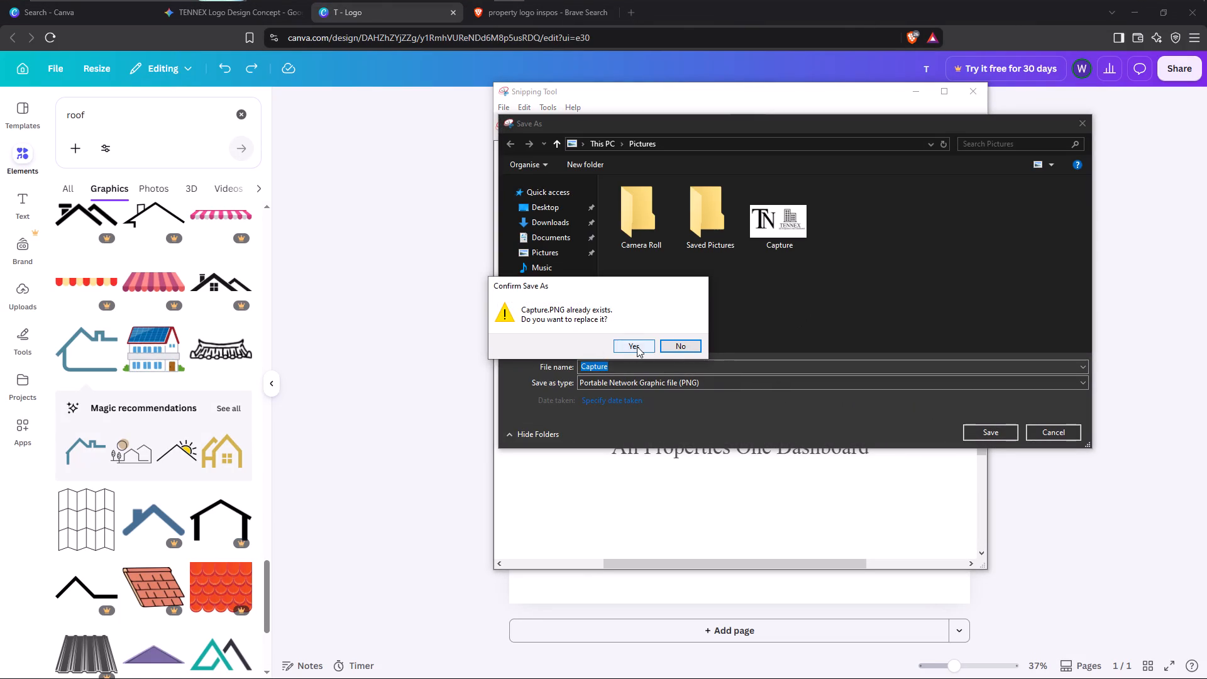
pyautogui.click(670, 346)
pyautogui.click(649, 359)
pyautogui.click(635, 365)
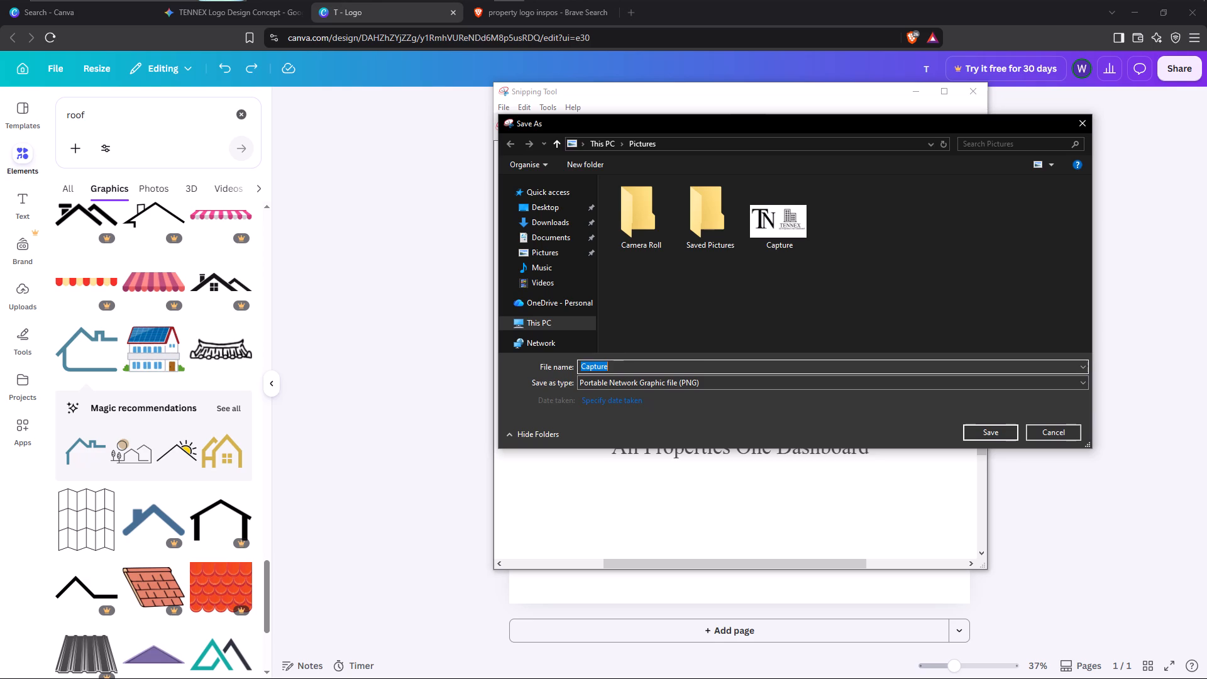
pyautogui.press('1')
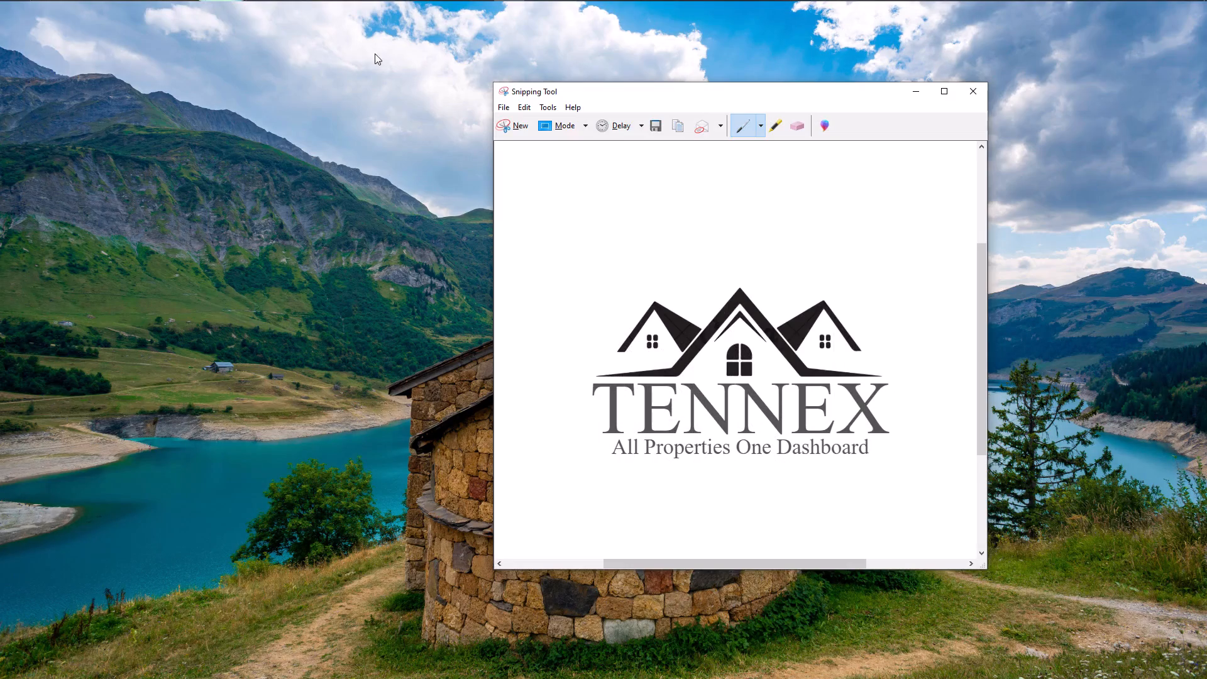
pyautogui.click(967, 86)
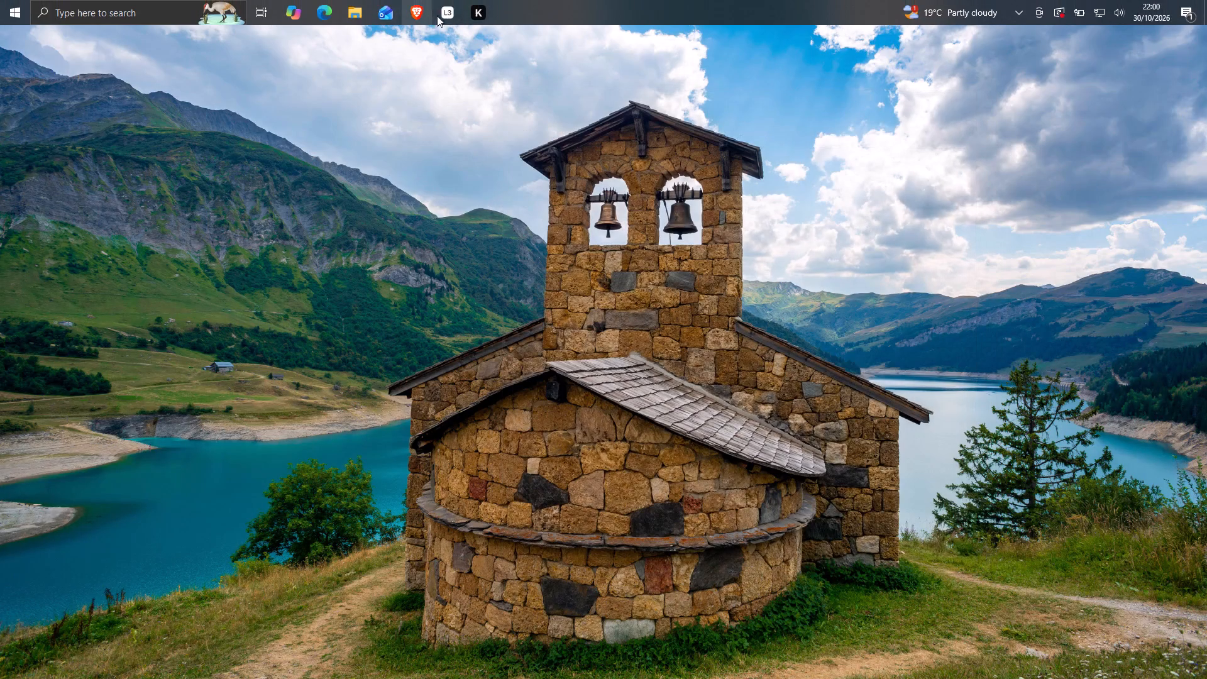
# Switch to Loggy3 and stop the recording in progress.
pyautogui.click(458, 12)
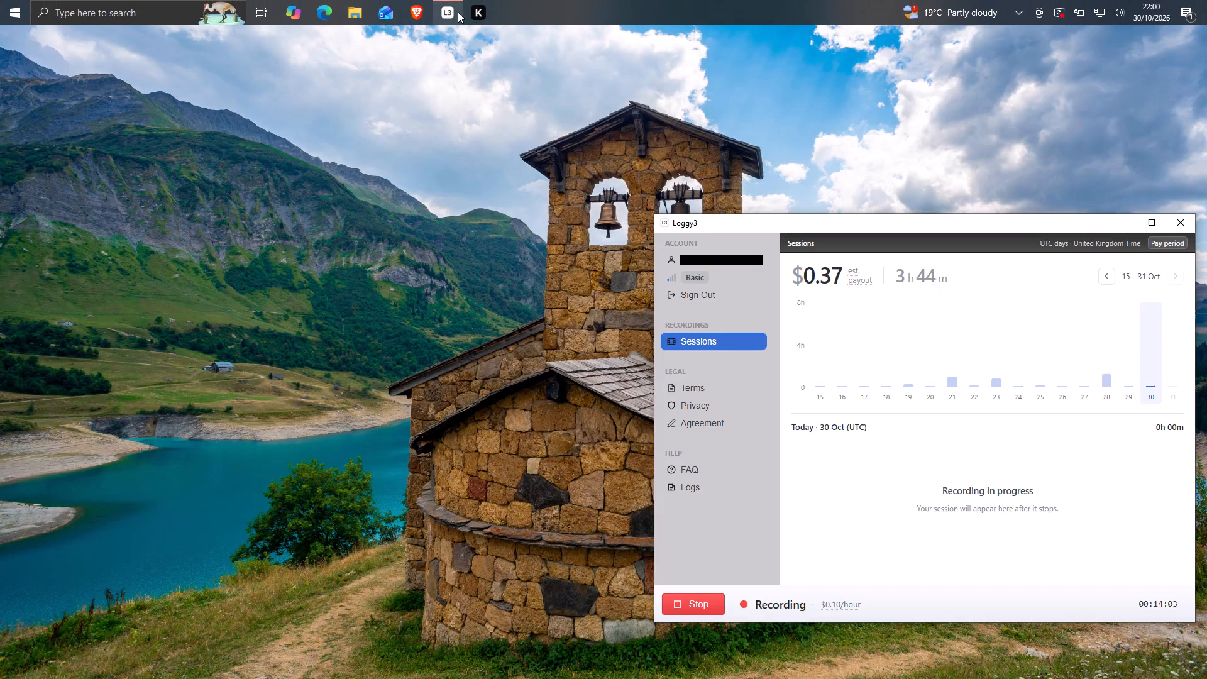
pyautogui.click(693, 597)
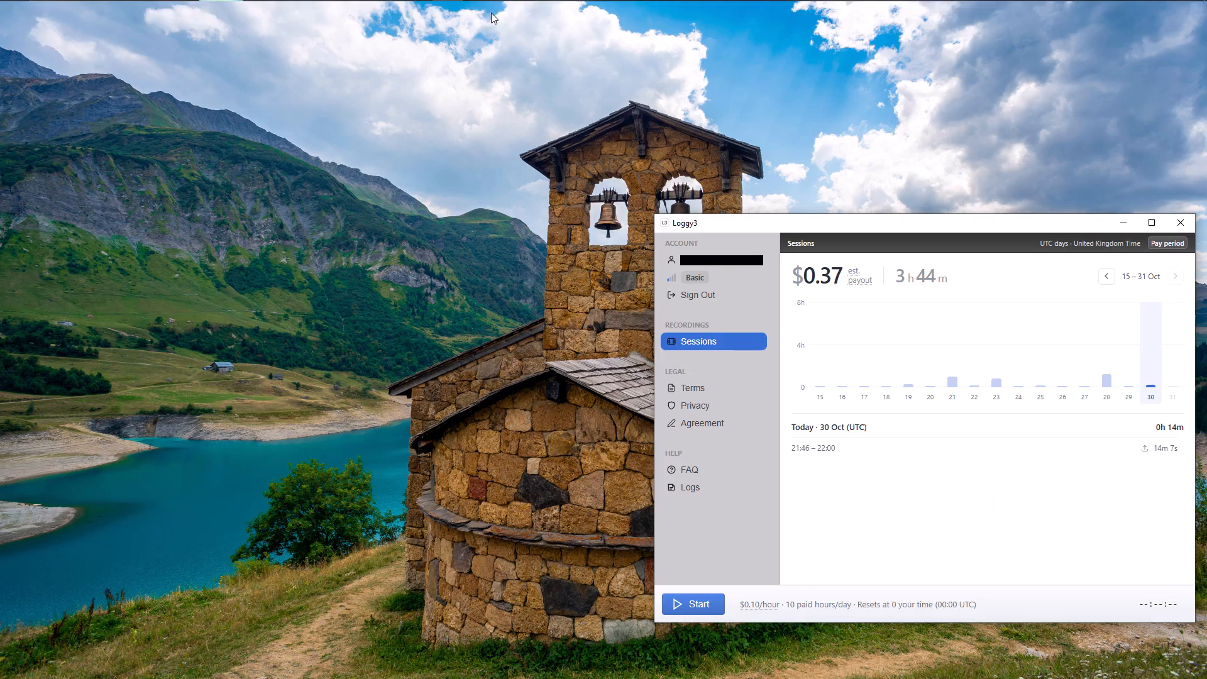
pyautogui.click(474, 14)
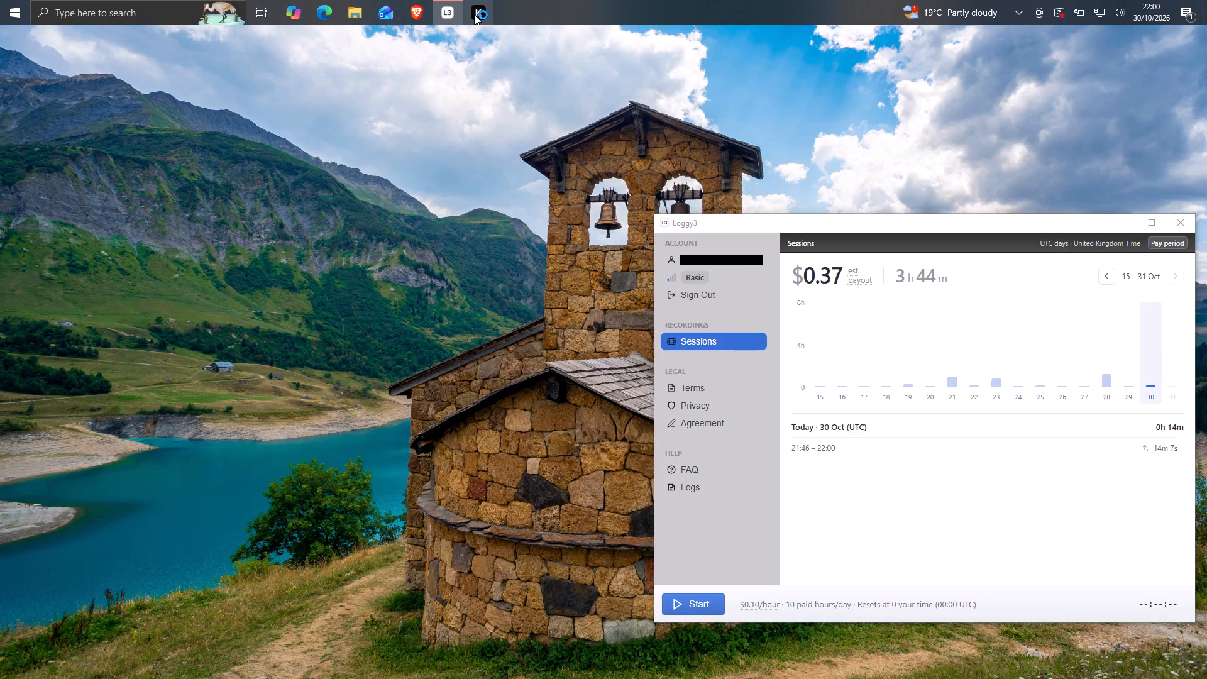